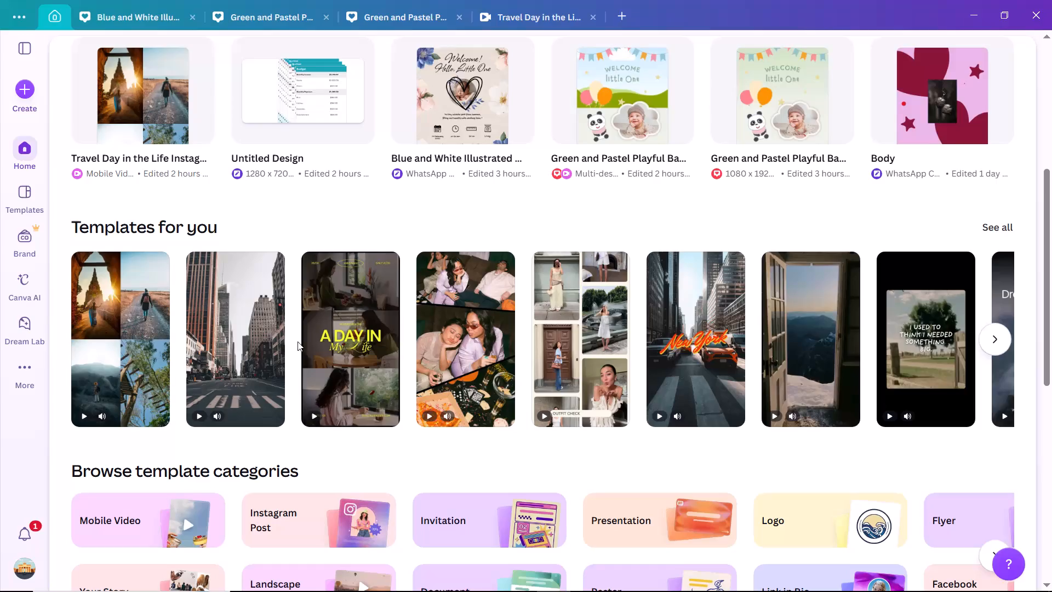
# Browse the template gallery and open the black Like, Comment, Share, Subscribe mobile video template's preview.
pyautogui.scroll(-4, 298, 341)
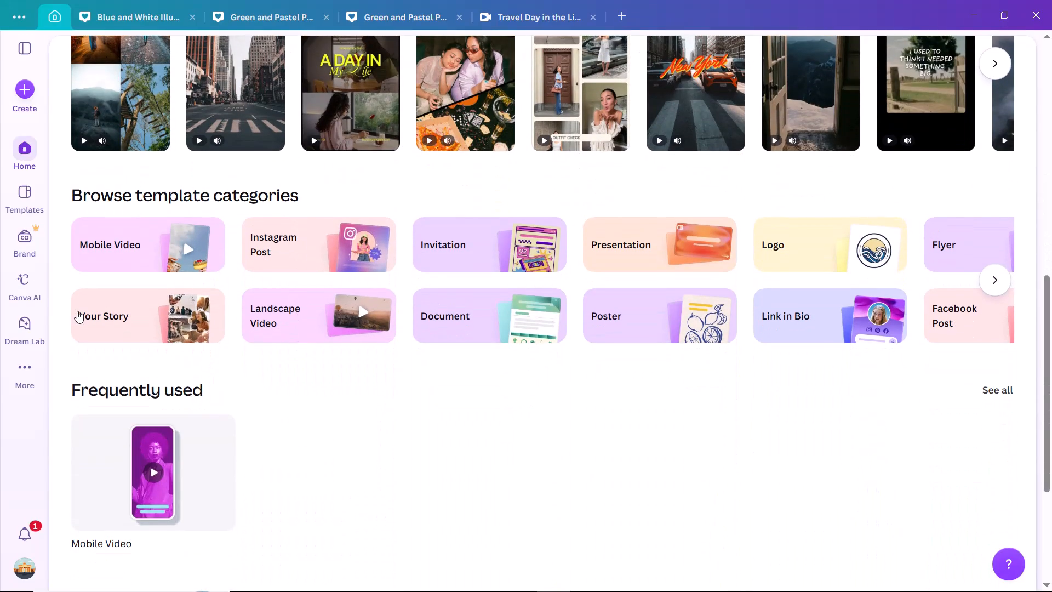
pyautogui.click(24, 182)
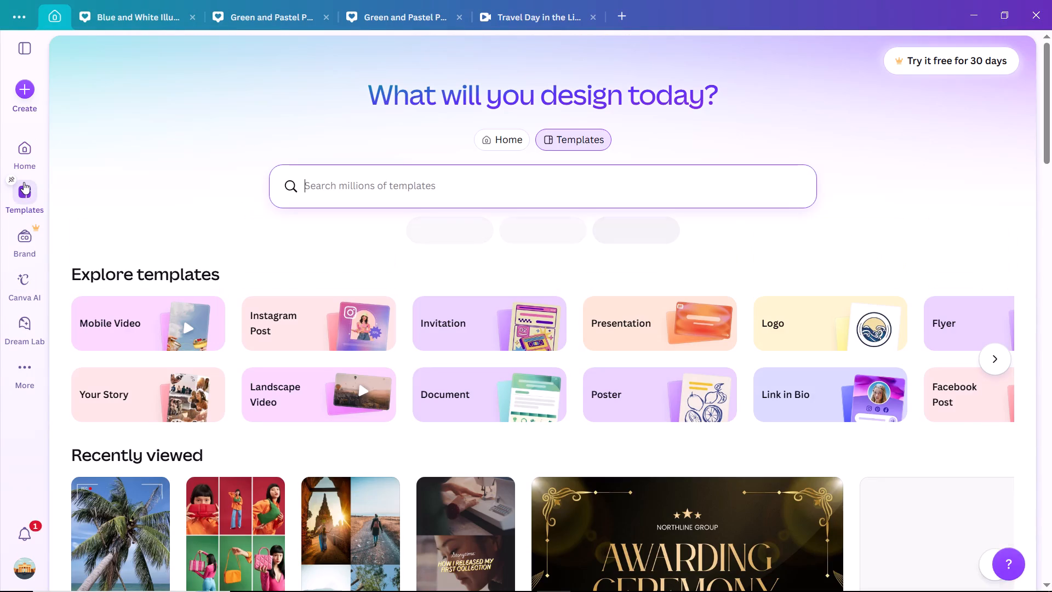
pyautogui.scroll(-2, 251, 443)
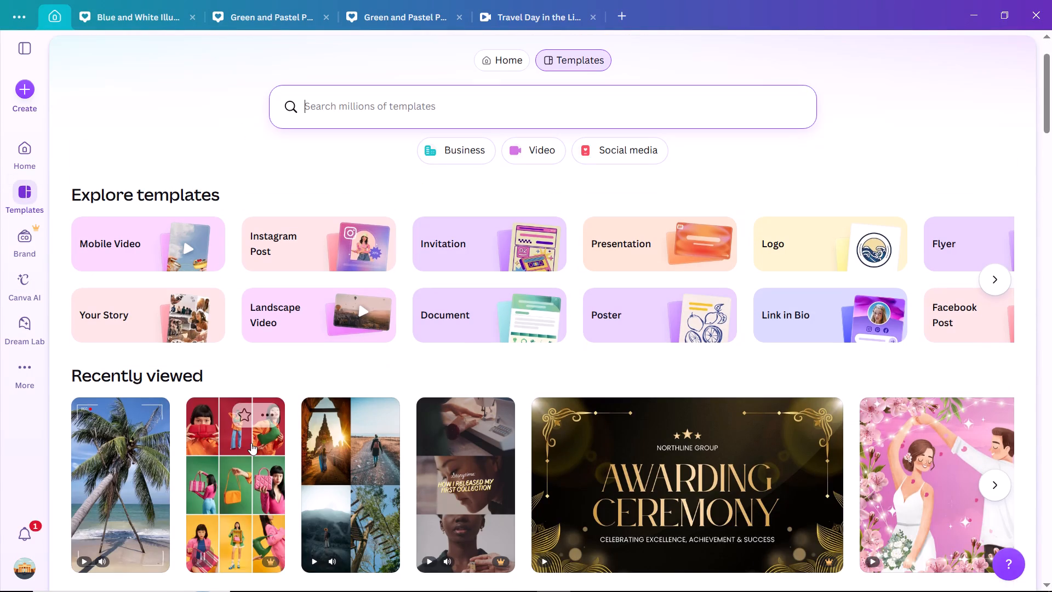
pyautogui.scroll(-2, 251, 443)
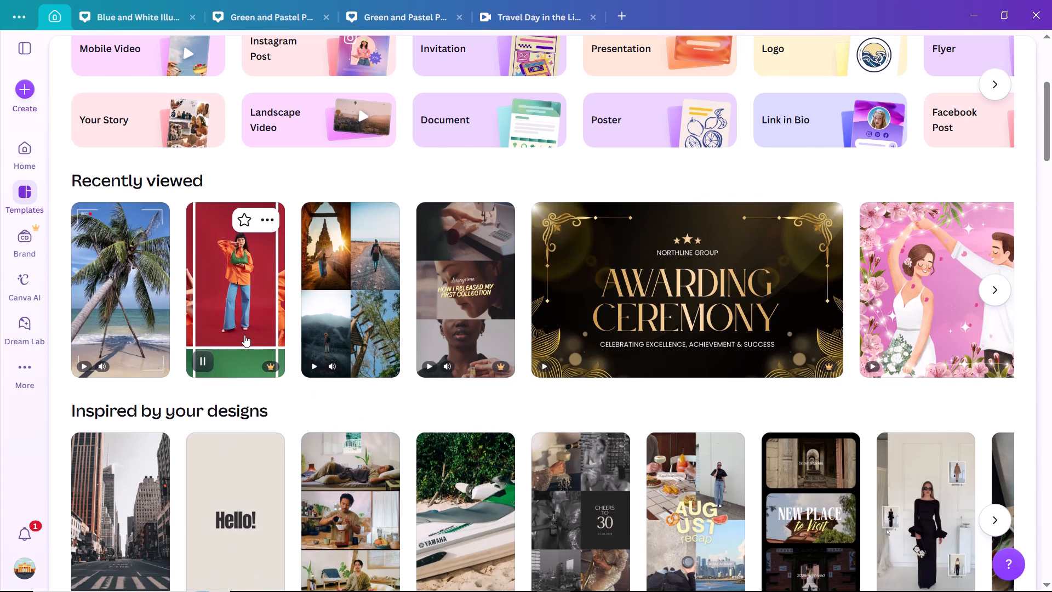
pyautogui.scroll(-7, 244, 335)
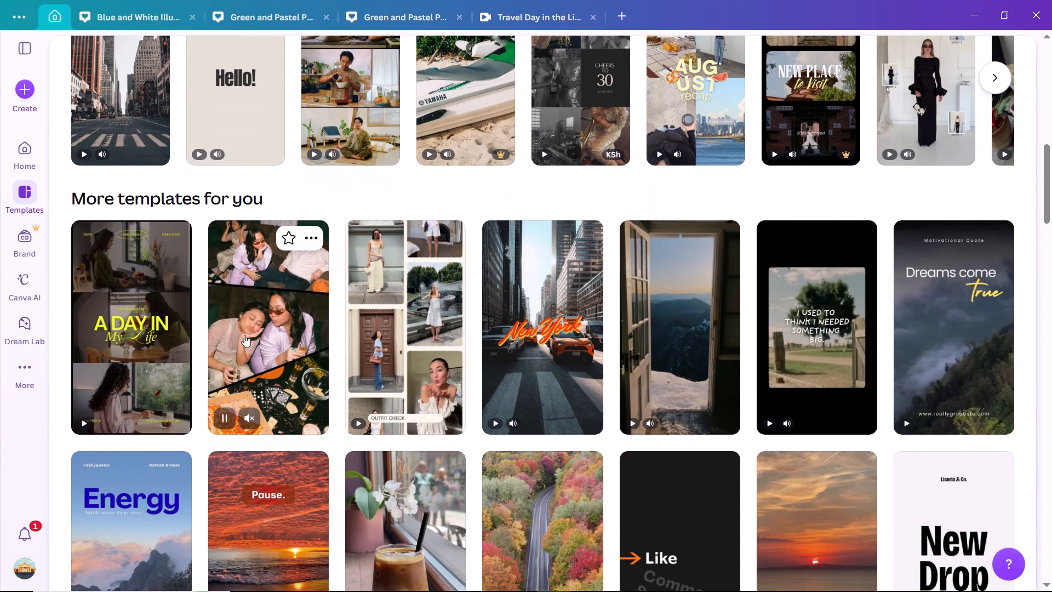
pyautogui.click(248, 421)
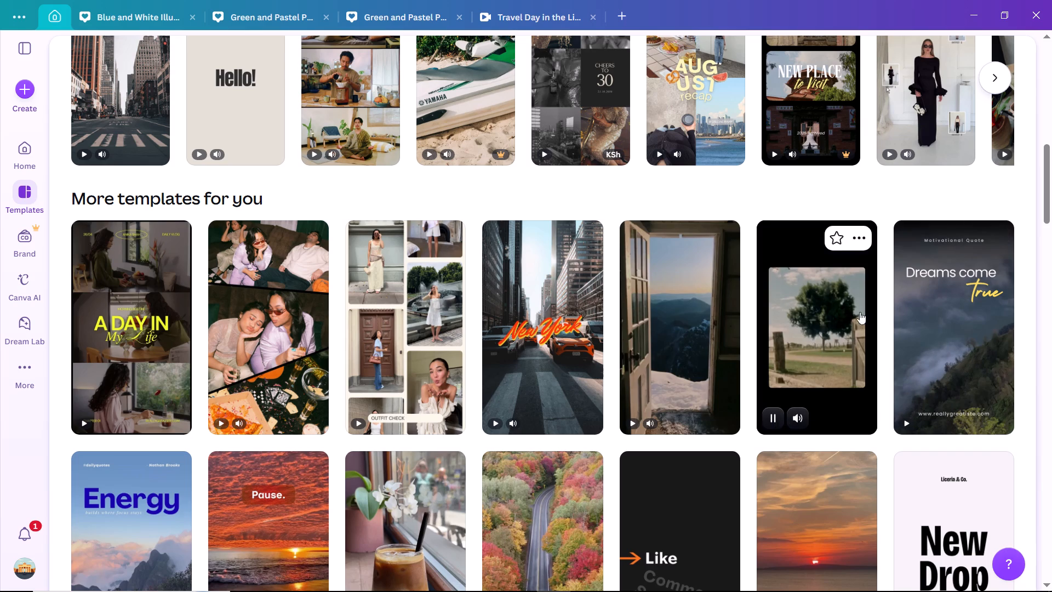
pyautogui.scroll(-4, 798, 320)
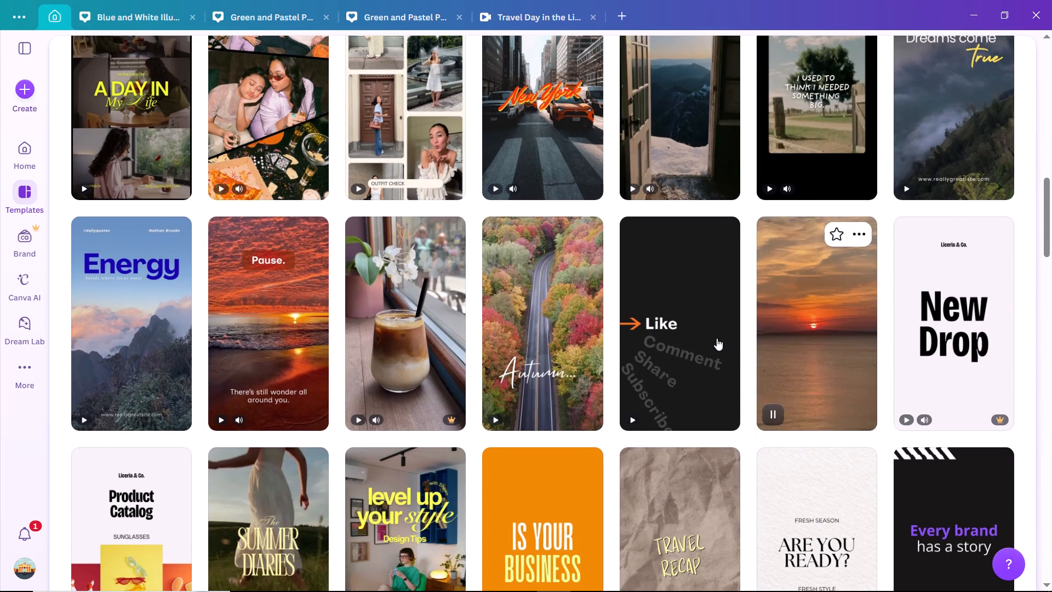
pyautogui.click(661, 348)
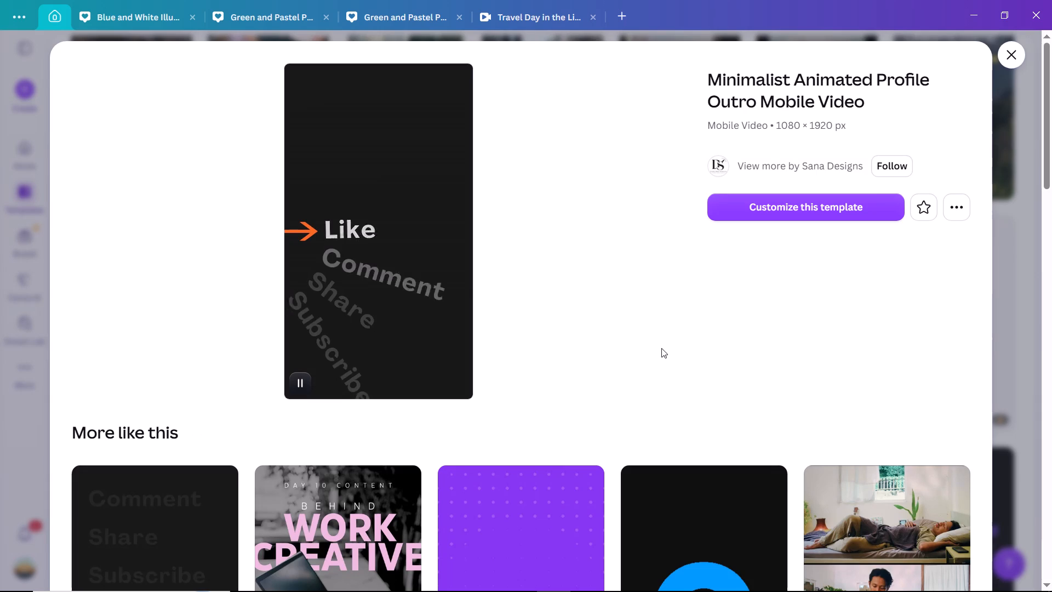
# Look through the similar mobile video templates suggested below the template preview, and return to the template's details.
pyautogui.scroll(-3, 495, 327)
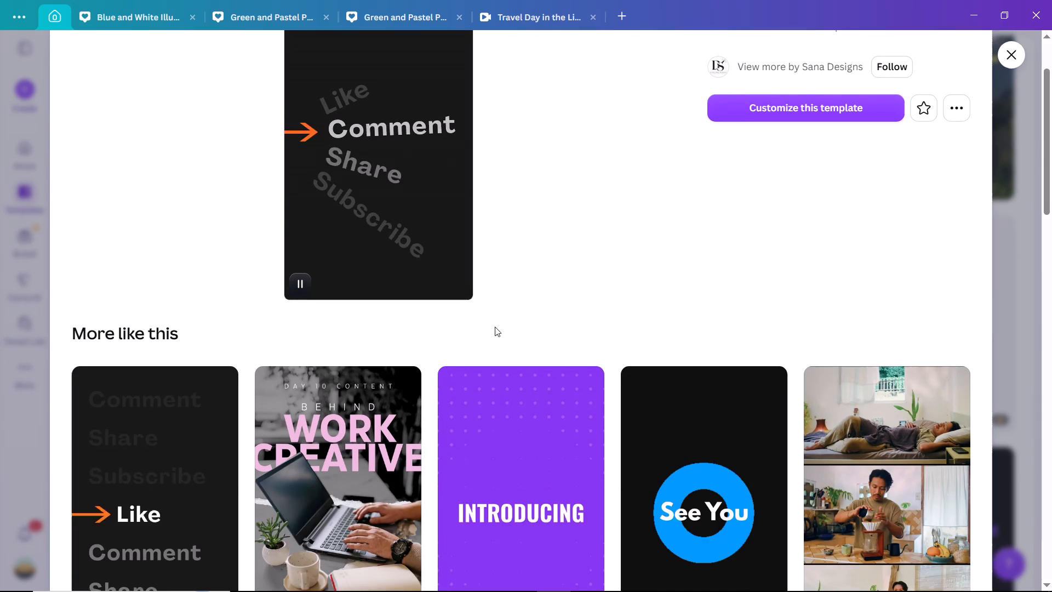
pyautogui.scroll(-2, 495, 327)
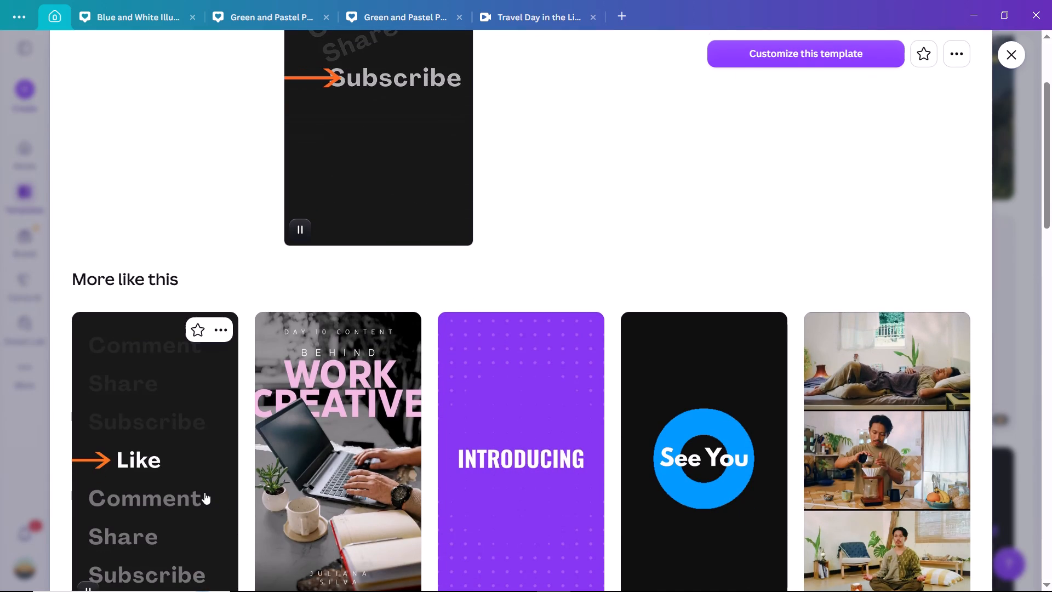
pyautogui.scroll(-1, 204, 492)
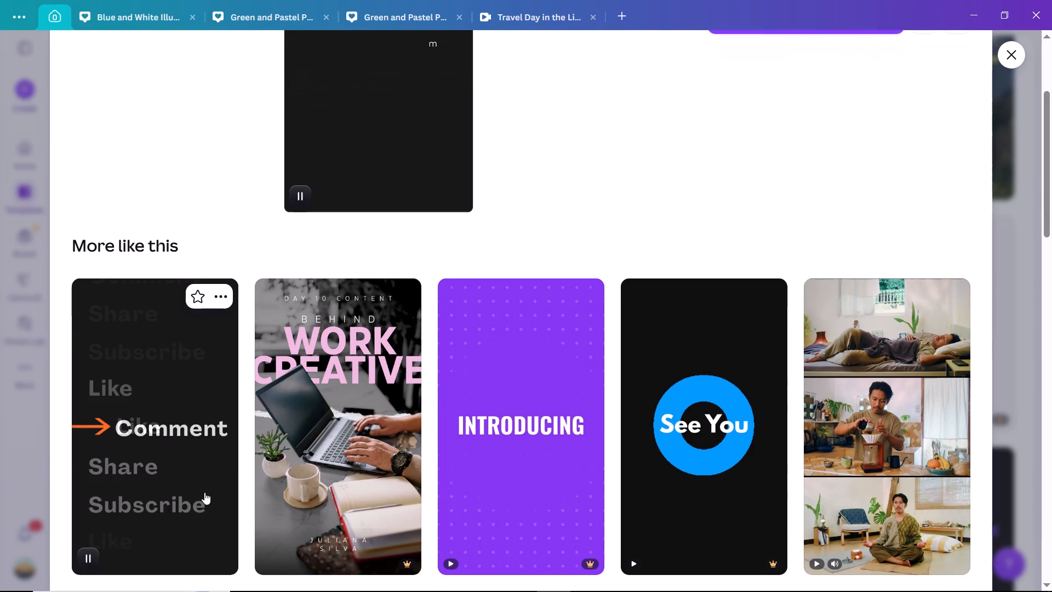
pyautogui.scroll(-2, 204, 492)
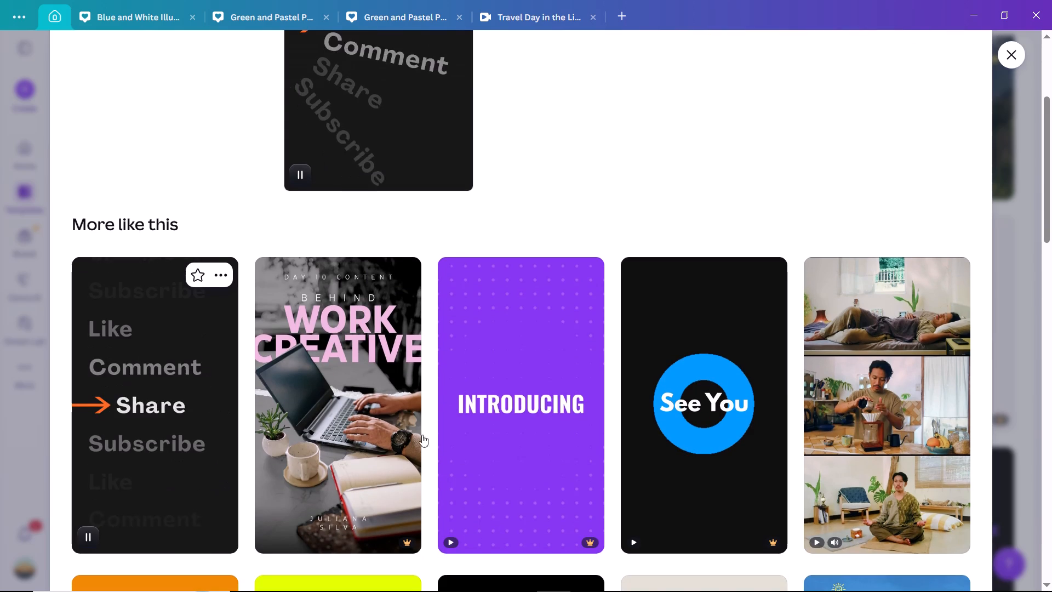
pyautogui.scroll(-4, 421, 441)
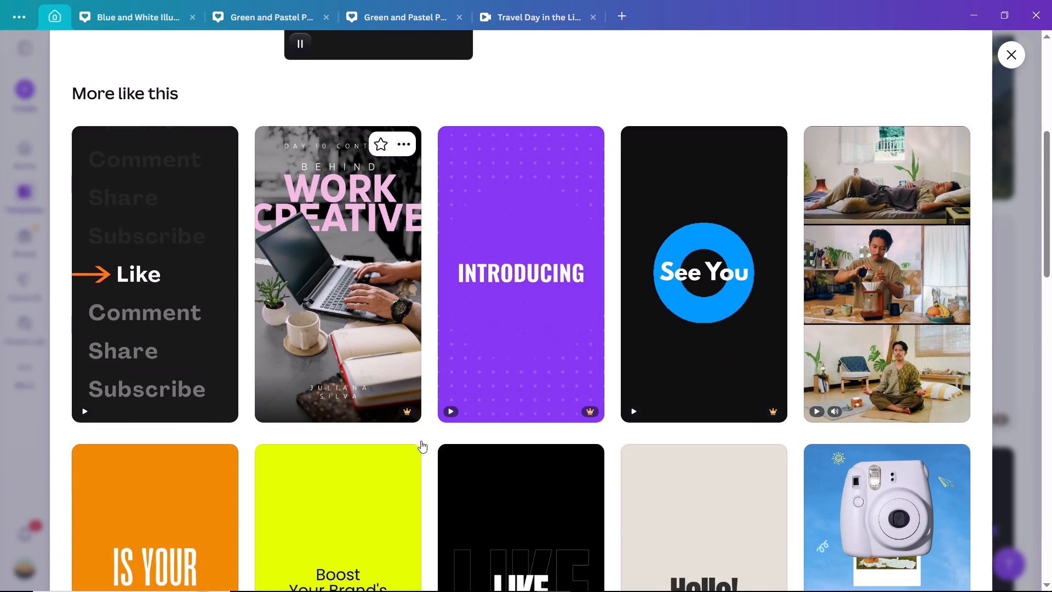
pyautogui.scroll(-1, 421, 441)
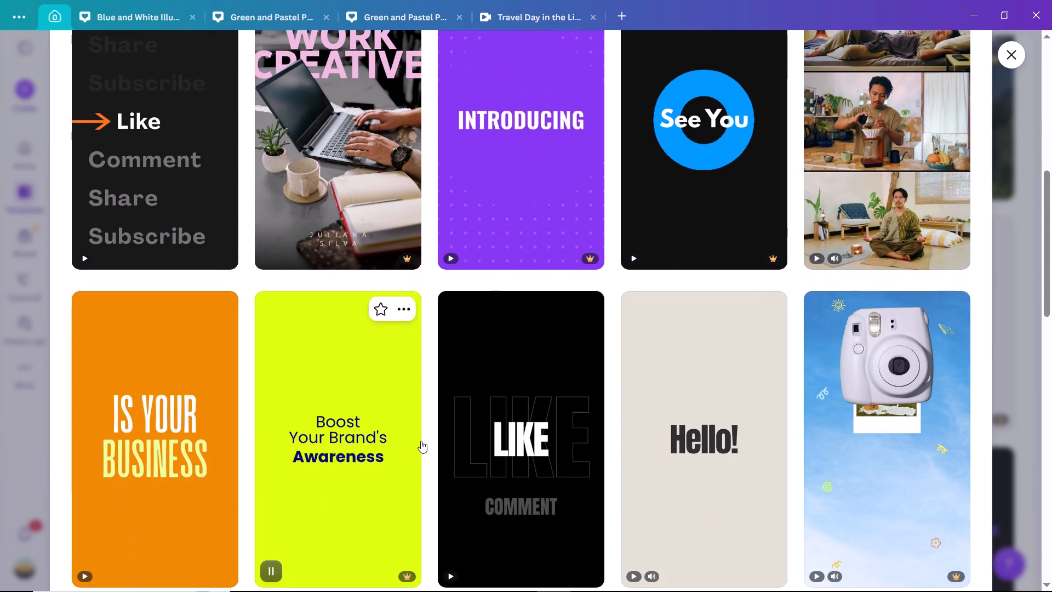
pyautogui.scroll(-1, 421, 441)
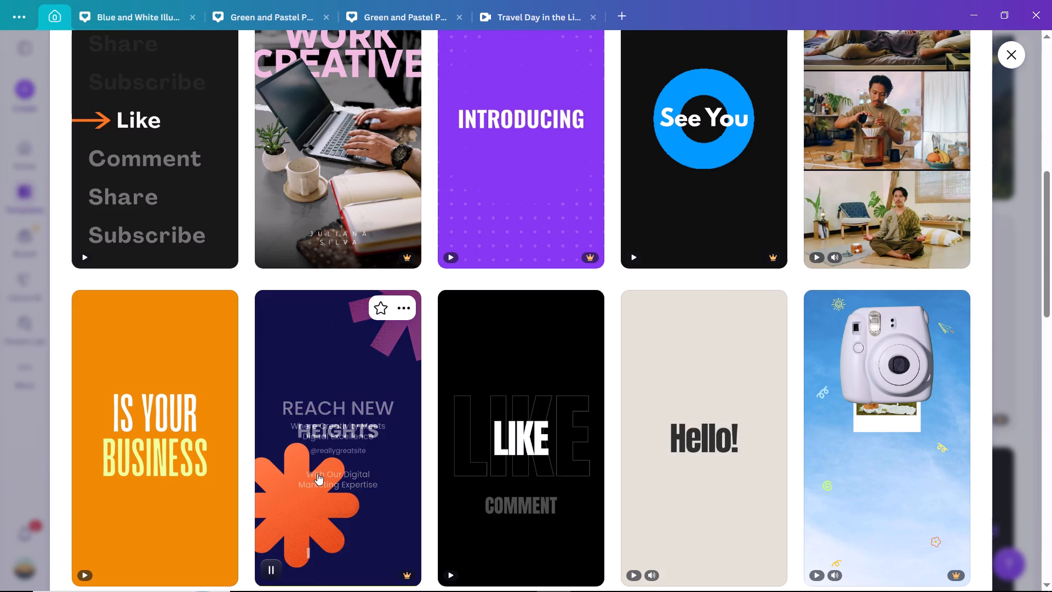
pyautogui.scroll(-1, 335, 446)
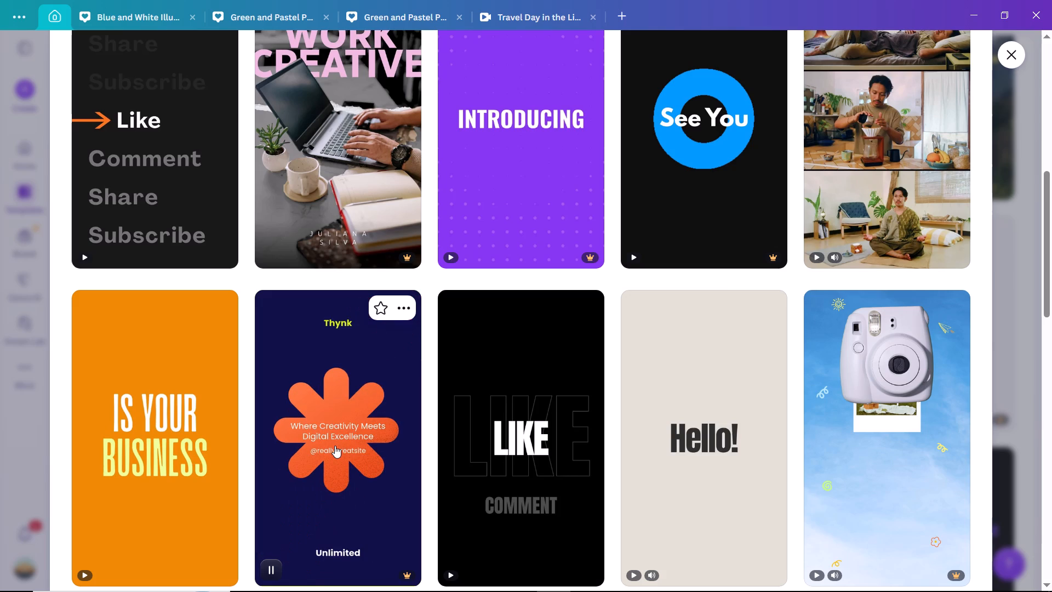
pyautogui.scroll(-1, 335, 446)
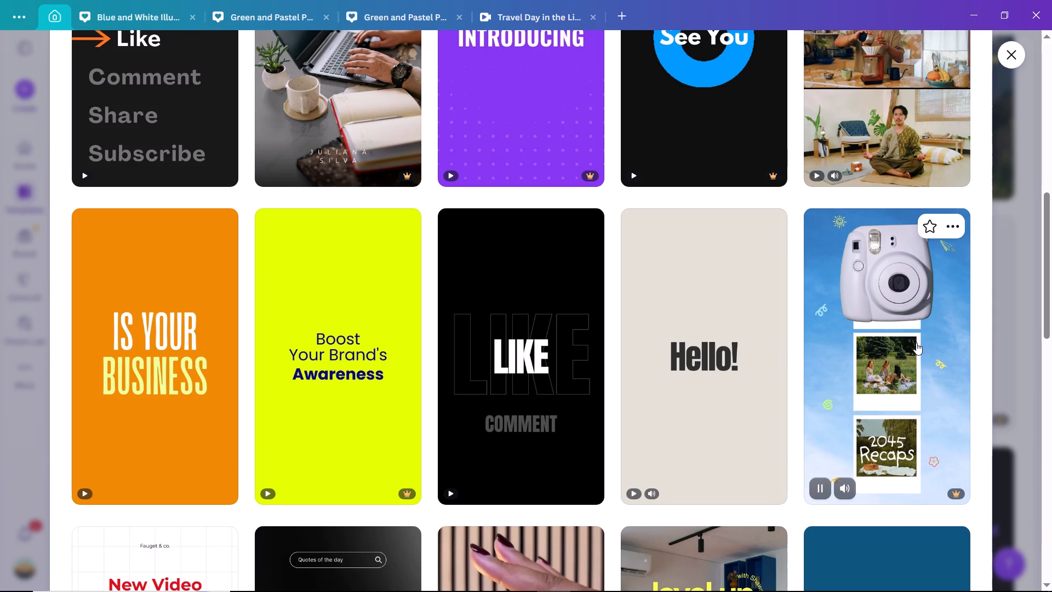
pyautogui.scroll(-2, 916, 343)
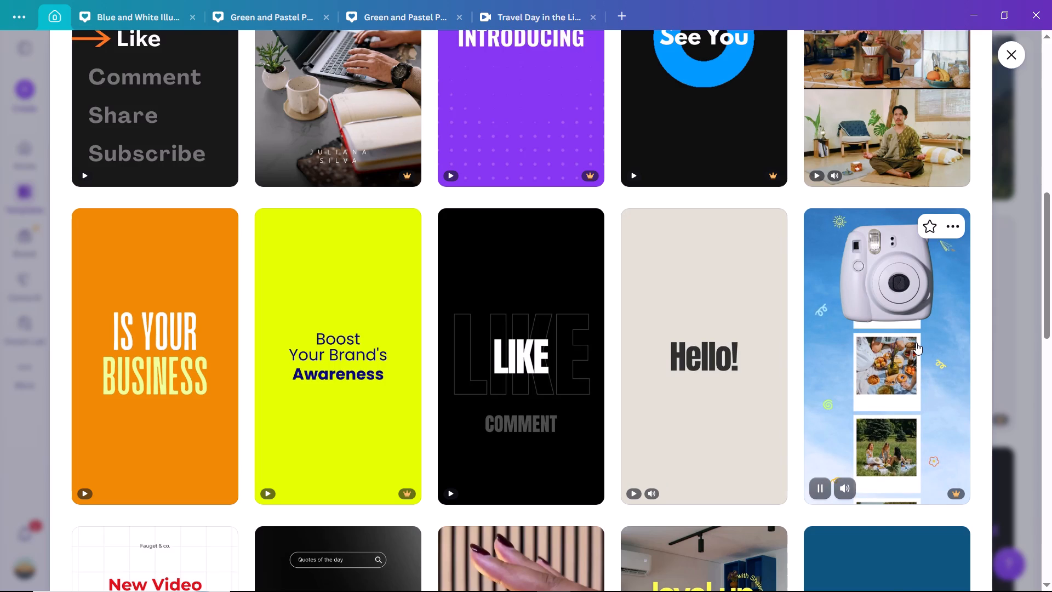
pyautogui.scroll(-3, 916, 343)
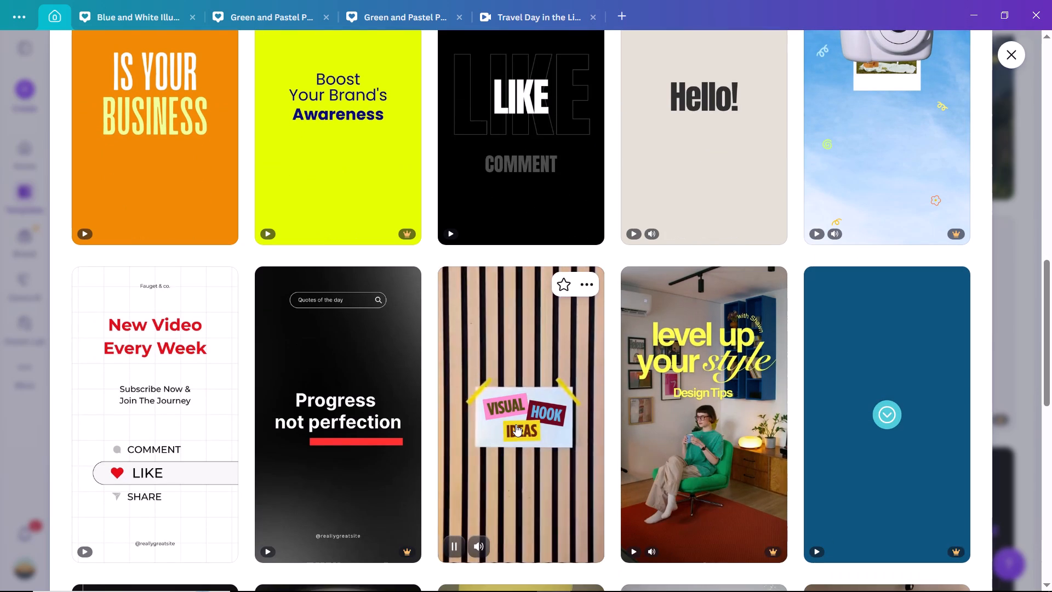
pyautogui.scroll(-1, 516, 424)
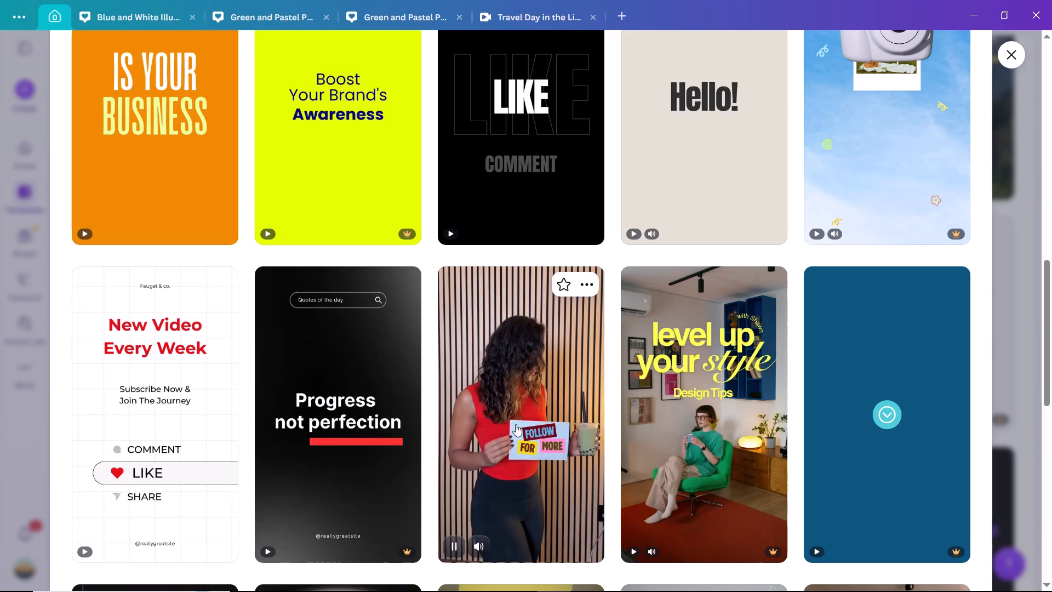
pyautogui.scroll(-1, 516, 424)
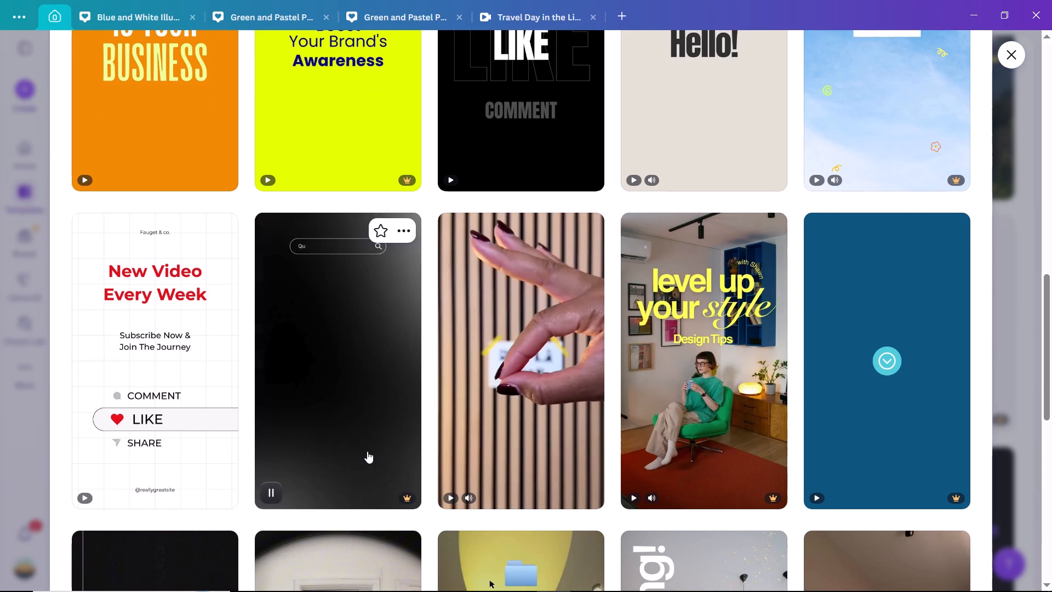
pyautogui.scroll(-2, 367, 451)
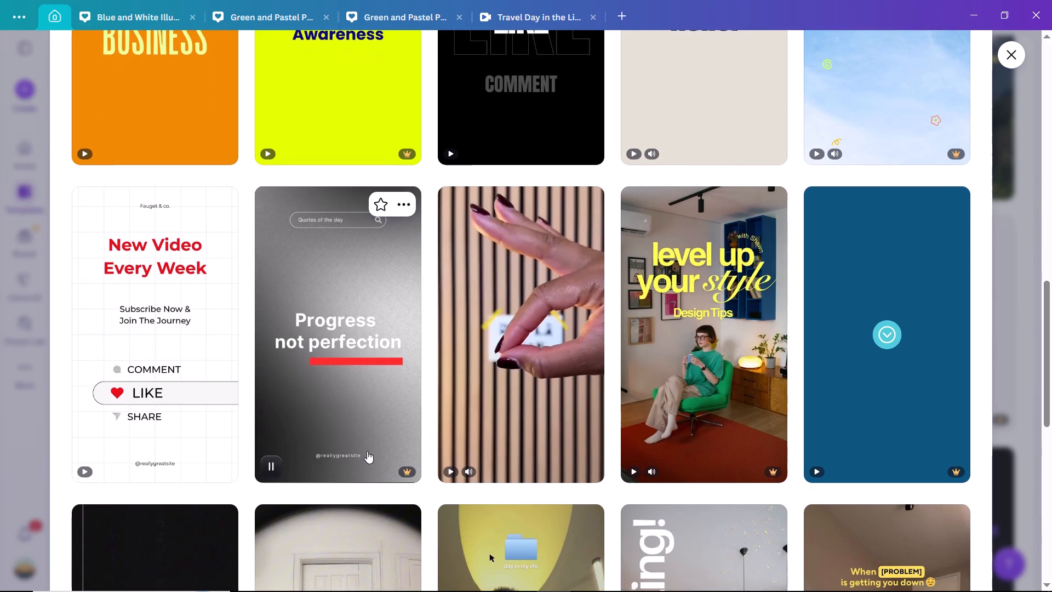
pyautogui.scroll(-5, 367, 451)
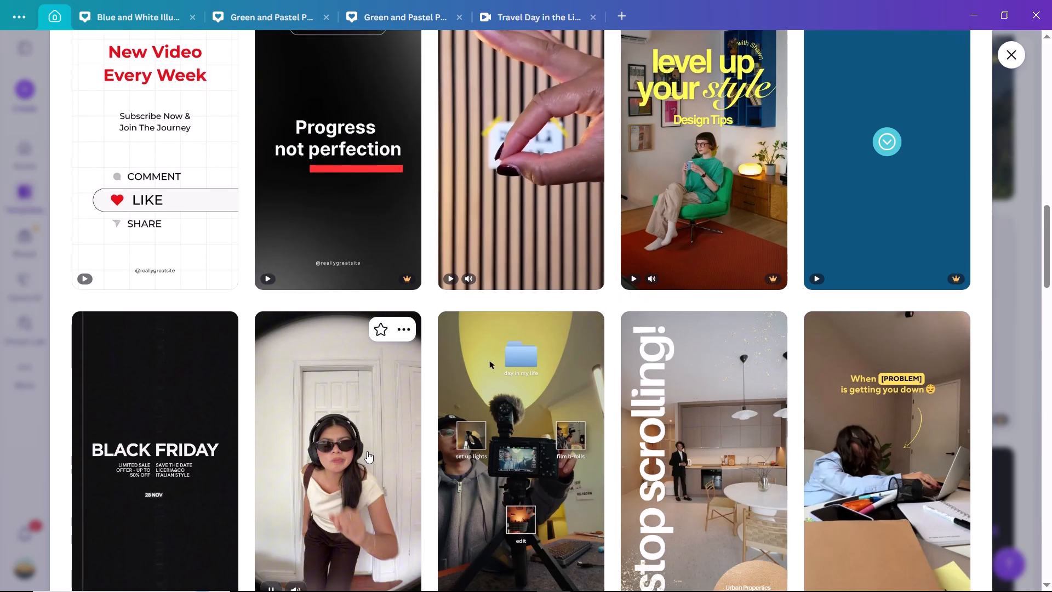
pyautogui.scroll(-1, 367, 451)
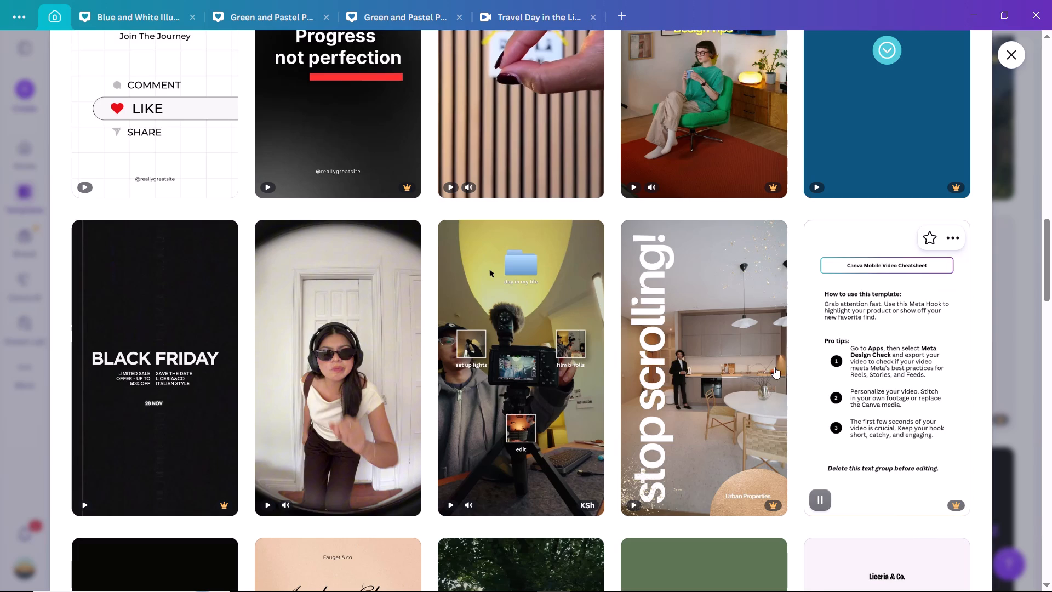
pyautogui.scroll(-1, 780, 337)
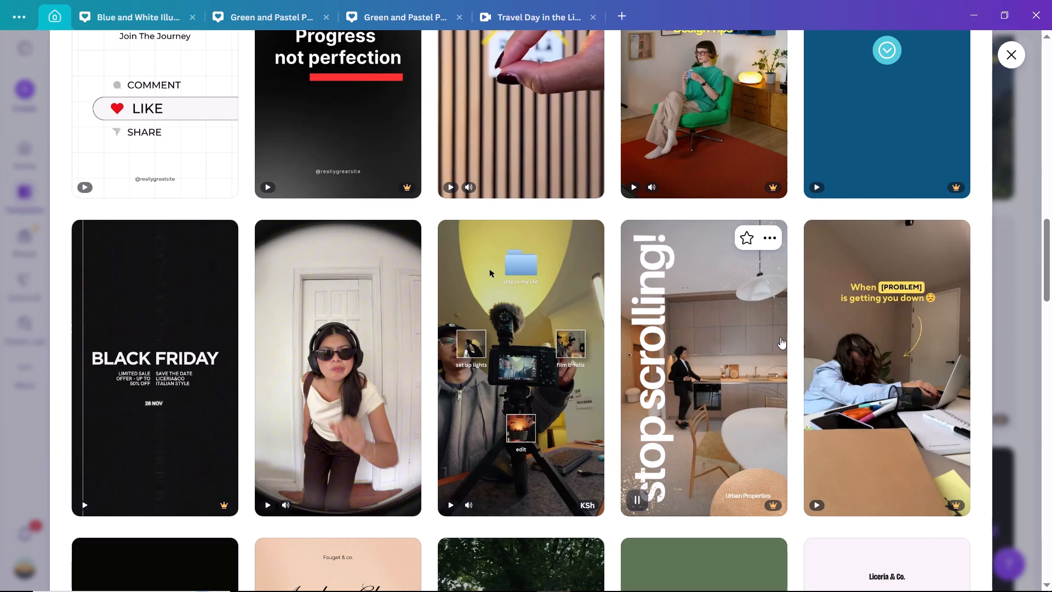
pyautogui.scroll(-7, 780, 337)
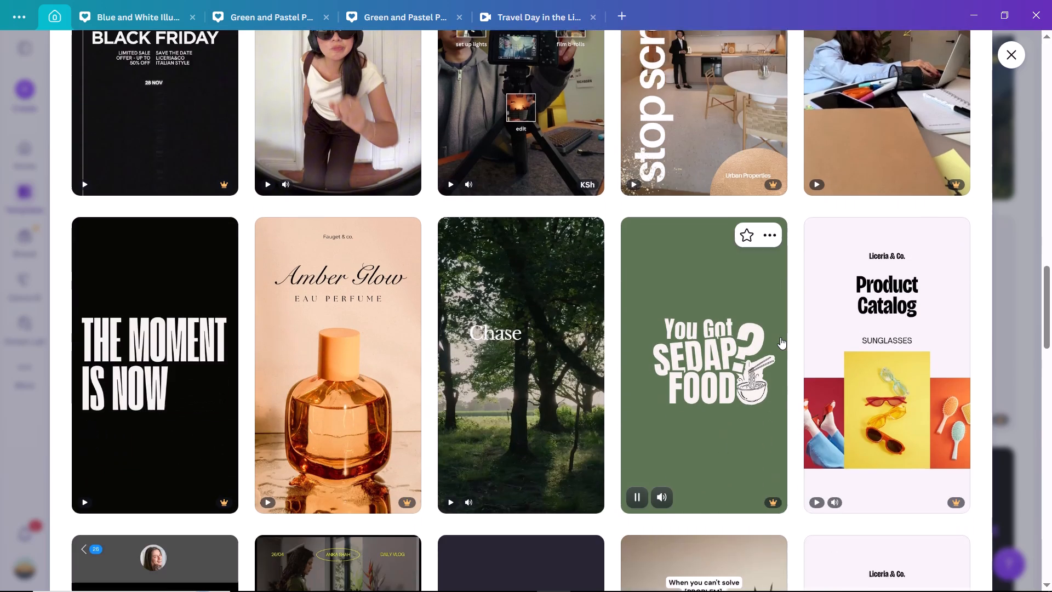
pyautogui.scroll(-2, 780, 337)
pyautogui.scroll(1, 780, 337)
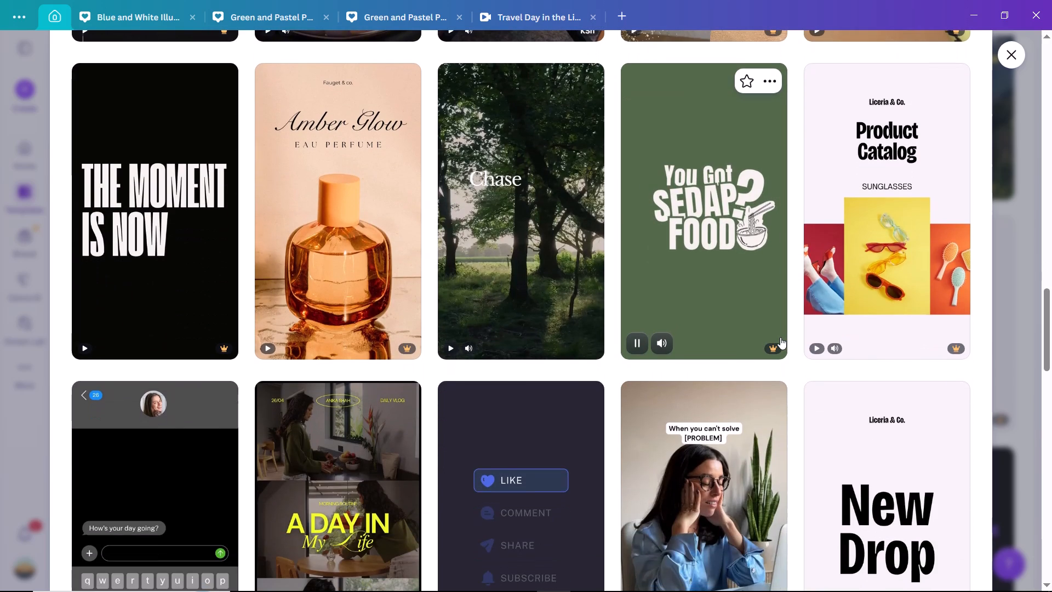
pyautogui.scroll(3, 780, 337)
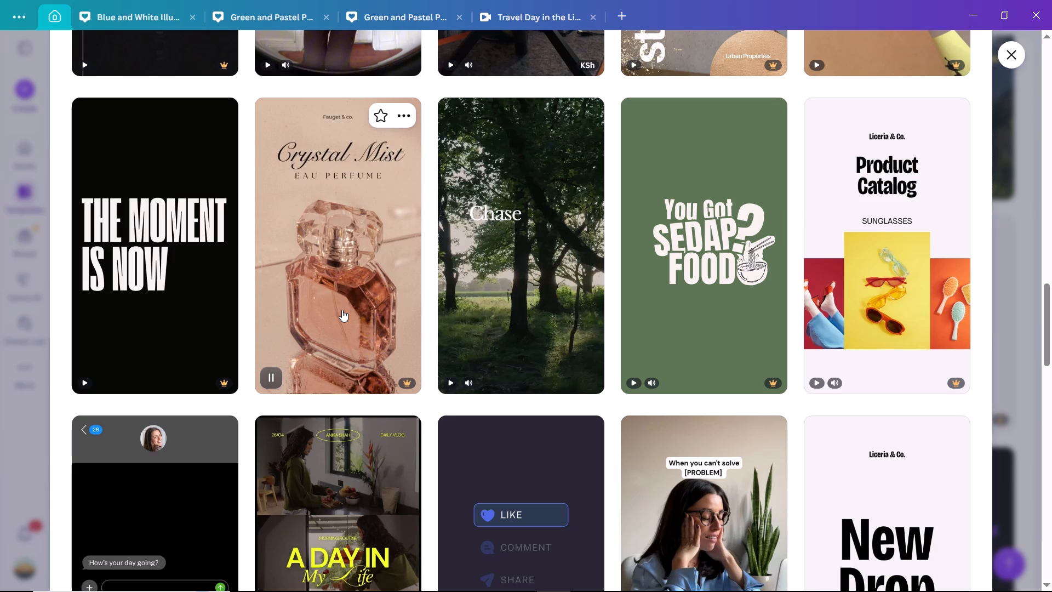
pyautogui.scroll(8, 342, 310)
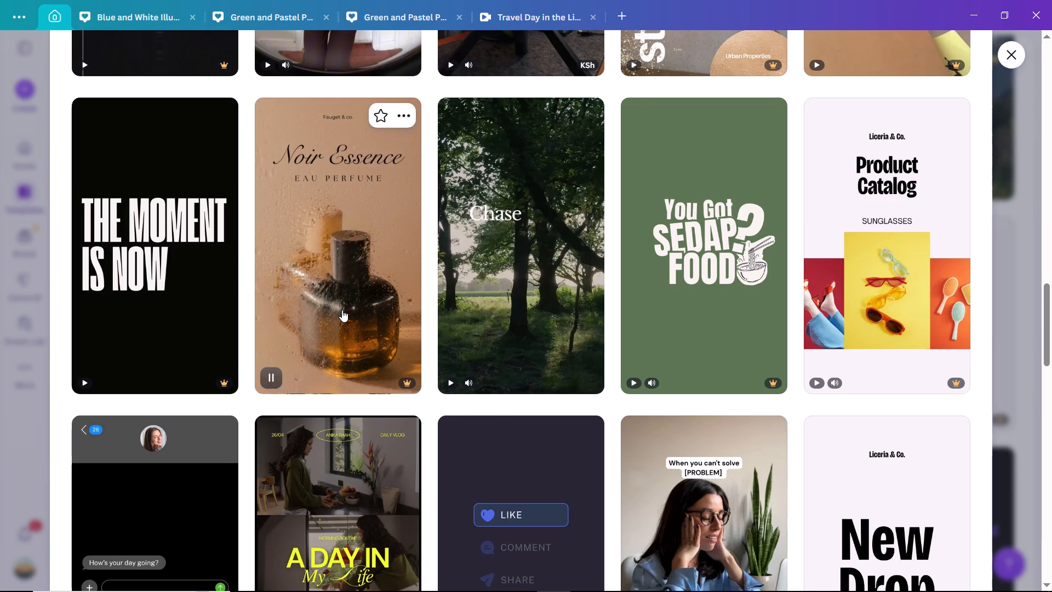
pyautogui.scroll(20, 342, 310)
pyautogui.scroll(12, 342, 310)
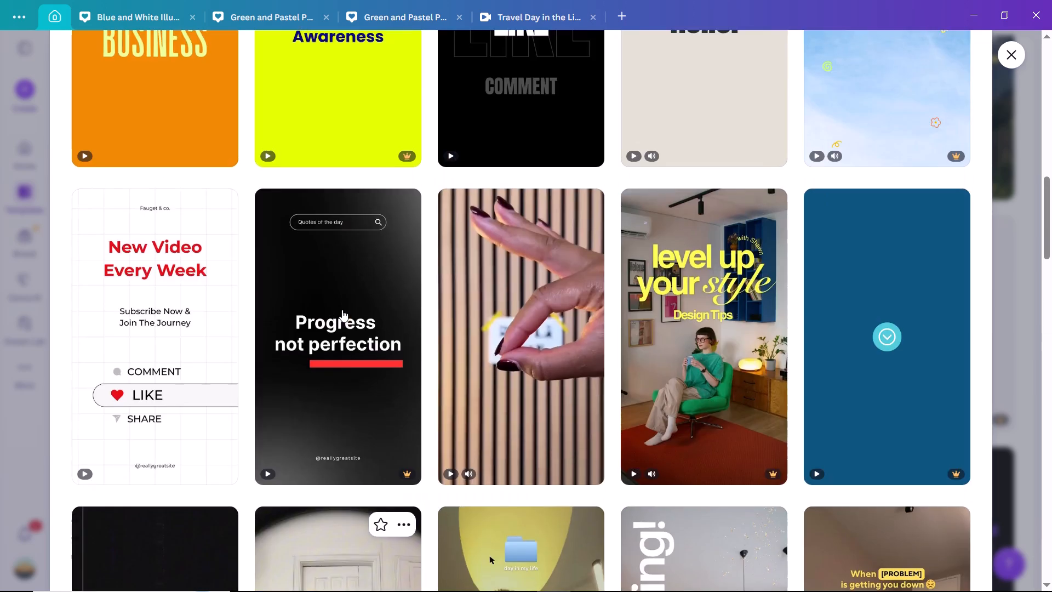
pyautogui.scroll(13, 342, 310)
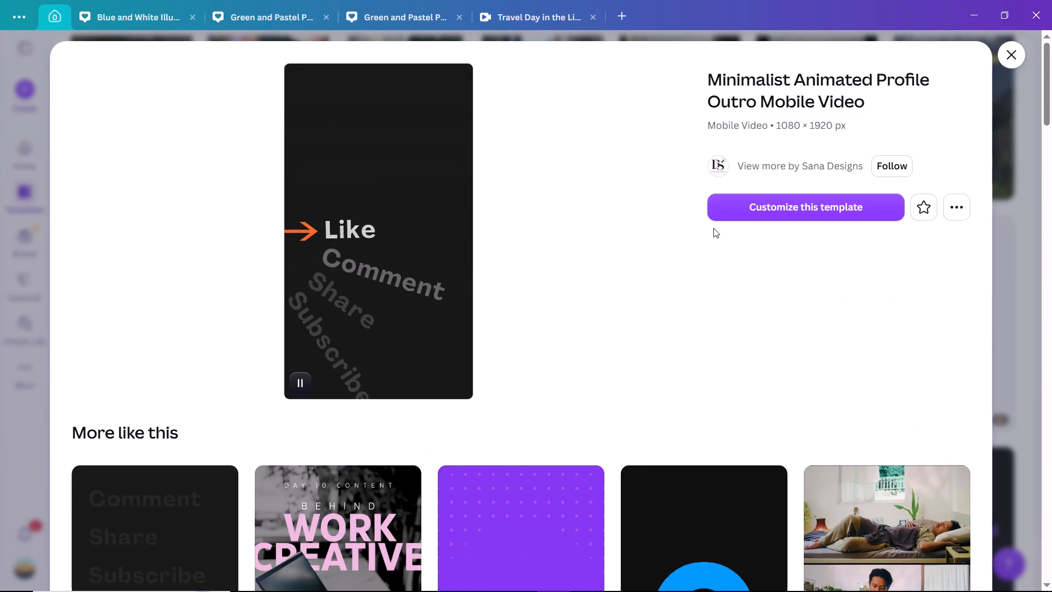
# Open the Minimalist Animated Profile Outro Mobile Video template for customizing.
pyautogui.click(776, 206)
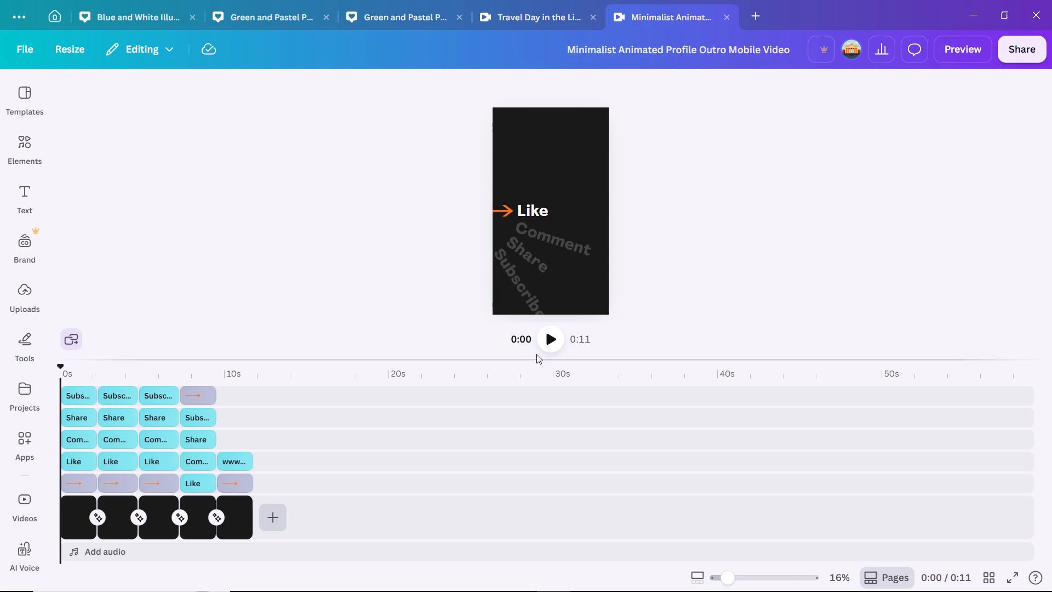
# Play the outro video from the beginning to review its animation.
pyautogui.click(545, 343)
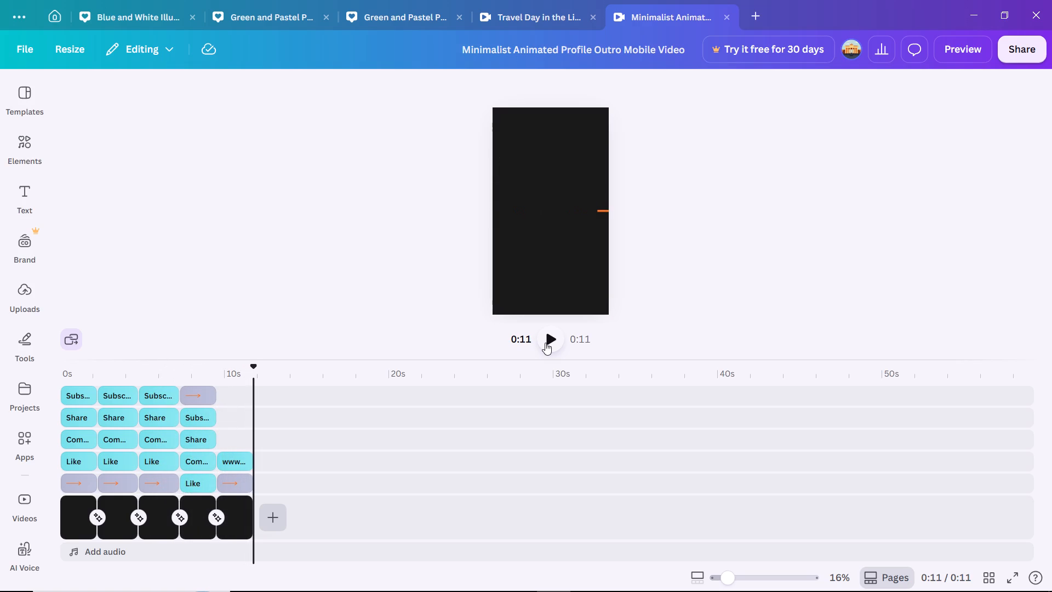
# Add the recently used 13.0s sunset video from Elements as a new clip at the end of the timeline.
pyautogui.click(16, 149)
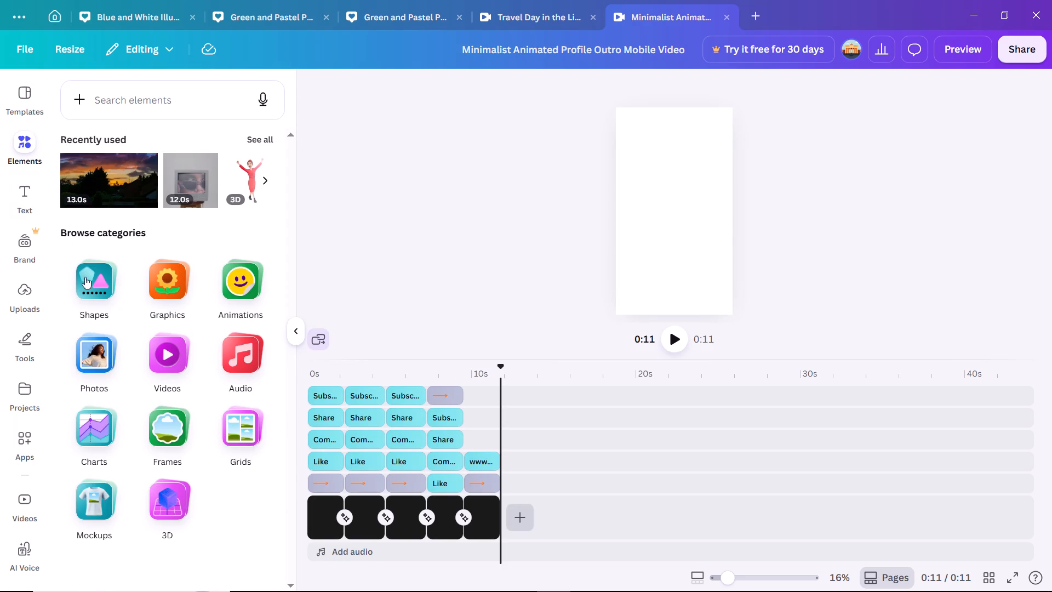
pyautogui.click(76, 177)
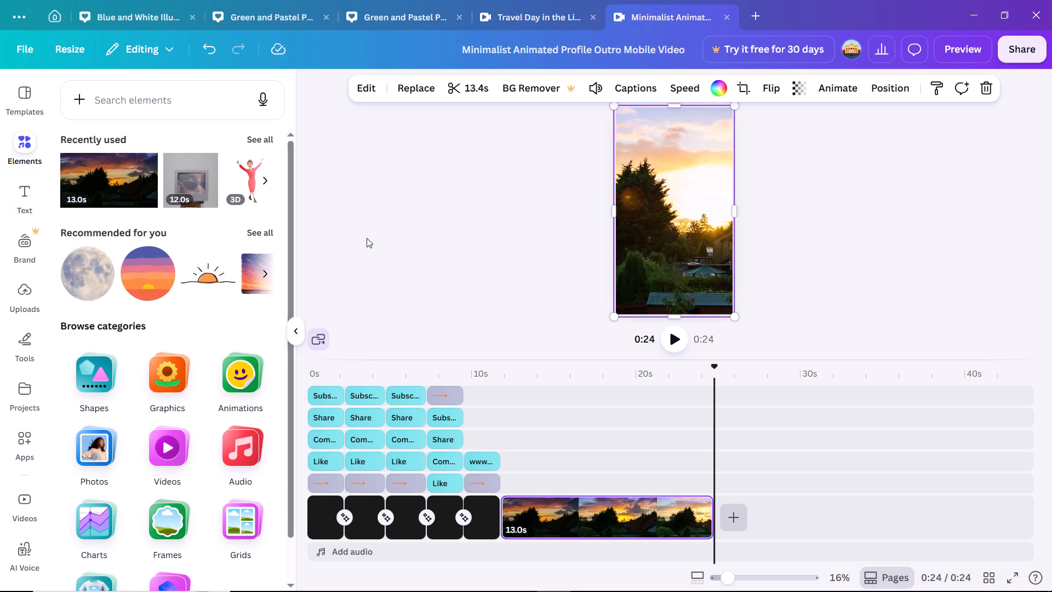
# Delete the 13.0s sunset video clip from the end of the timeline.
pyautogui.click(697, 503)
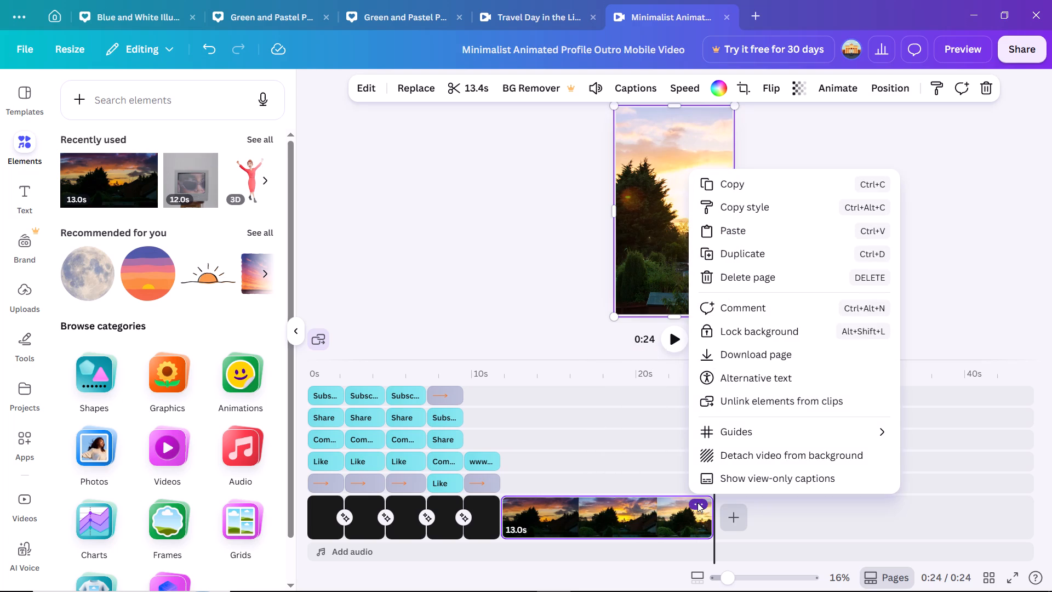
pyautogui.click(750, 282)
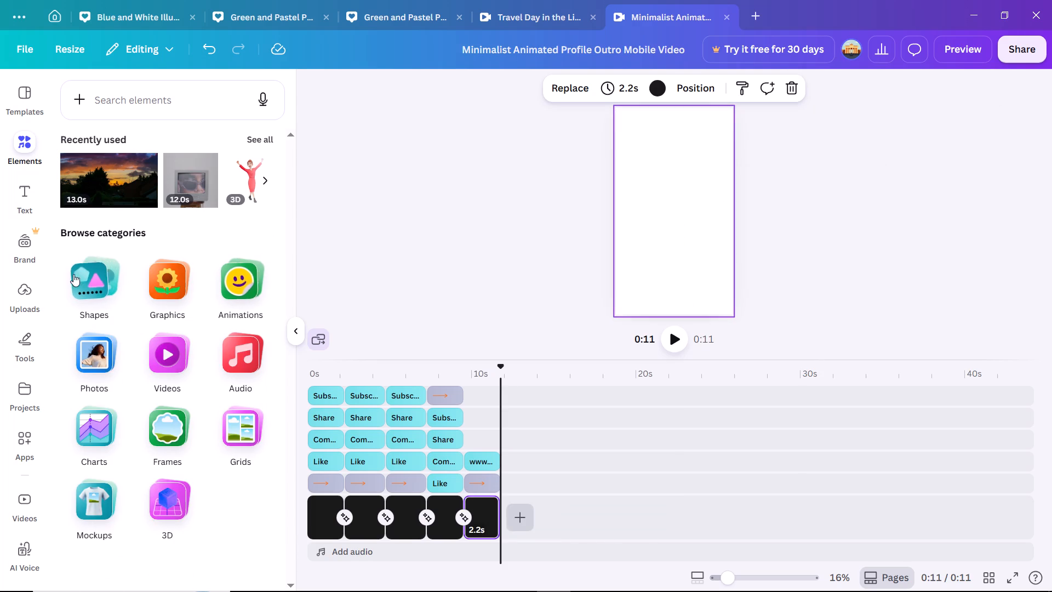
# Add the recently used 12.0s television video from Elements as a new clip at the end of the timeline.
pyautogui.click(203, 195)
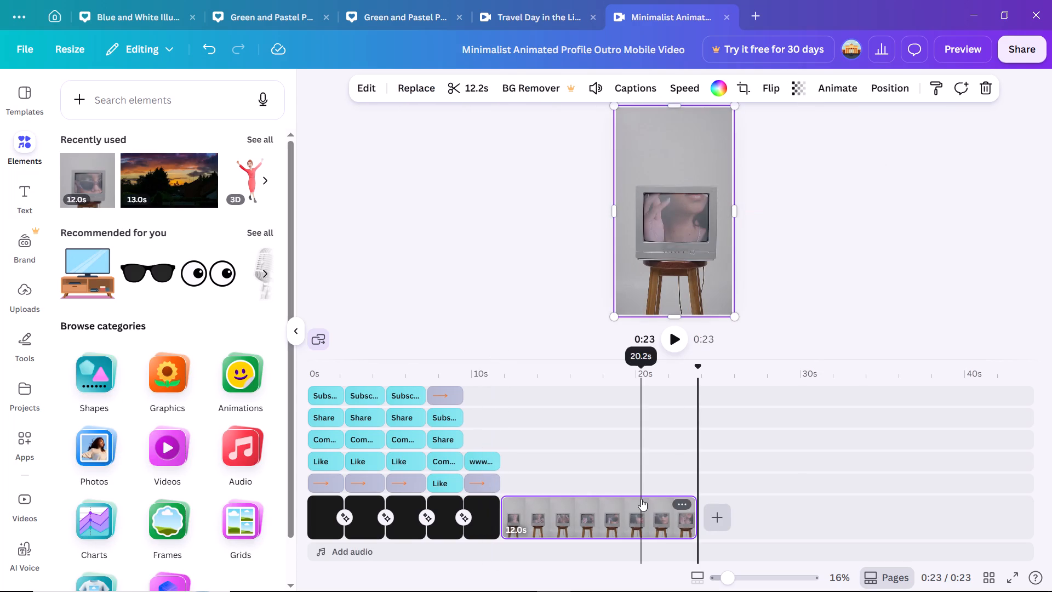
# Play the video from the beginning to review it with the television clip at the end.
pyautogui.click(679, 350)
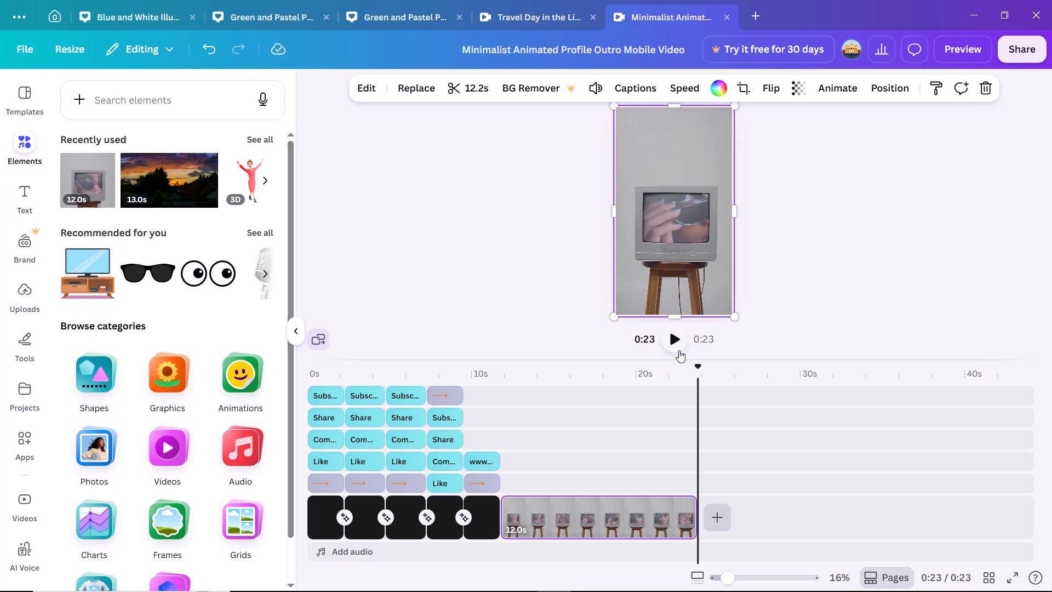
pyautogui.click(679, 350)
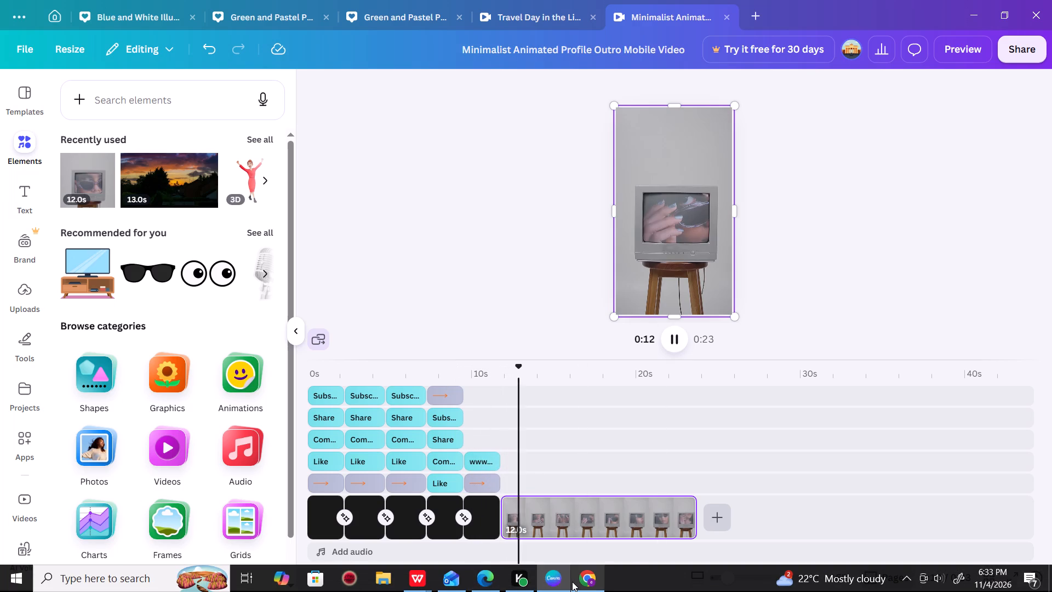
# Switch to YouTube Music in Chrome, pause the song Carpe Diem, and return to the Canva design.
pyautogui.click(572, 582)
pyautogui.click(367, 300)
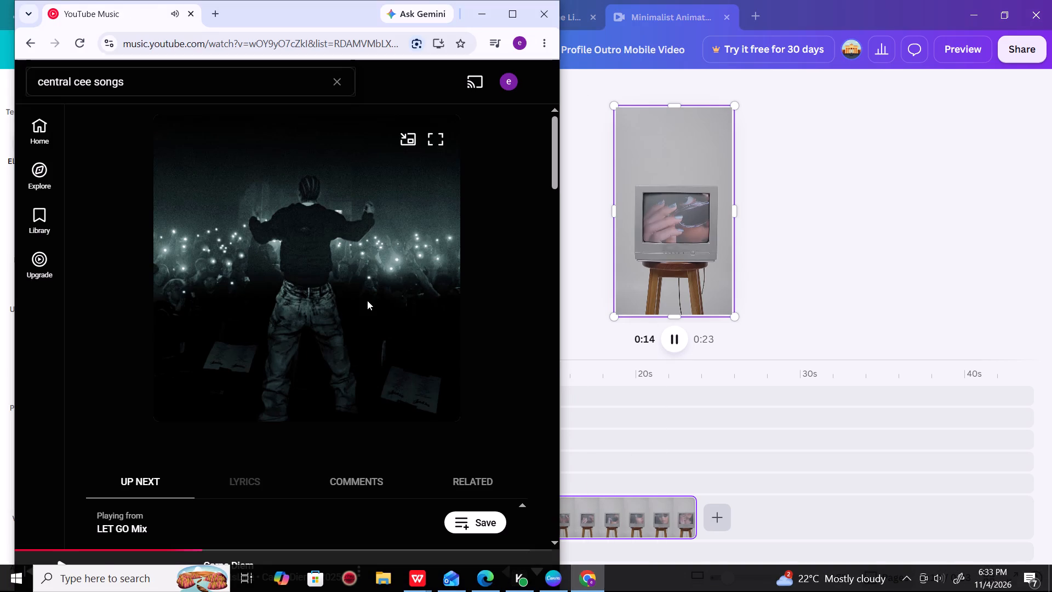
pyautogui.click(708, 344)
pyautogui.moveTo(708, 344); pyautogui.dragTo(633, 427)
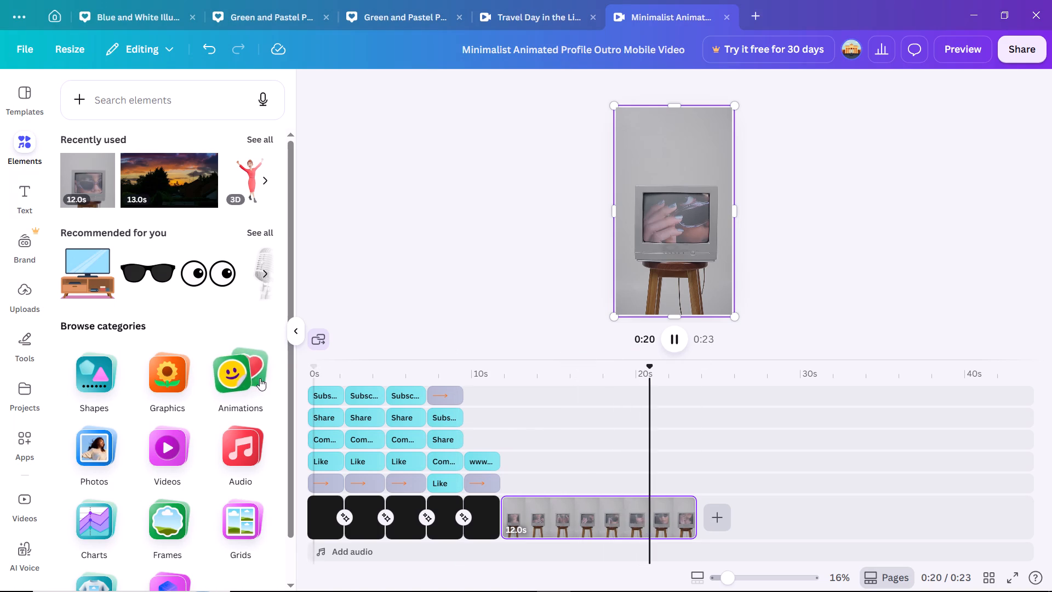
# Add the recommended black sunglasses graphic over the television video, starting at about 0:22 on the timeline.
pyautogui.click(141, 277)
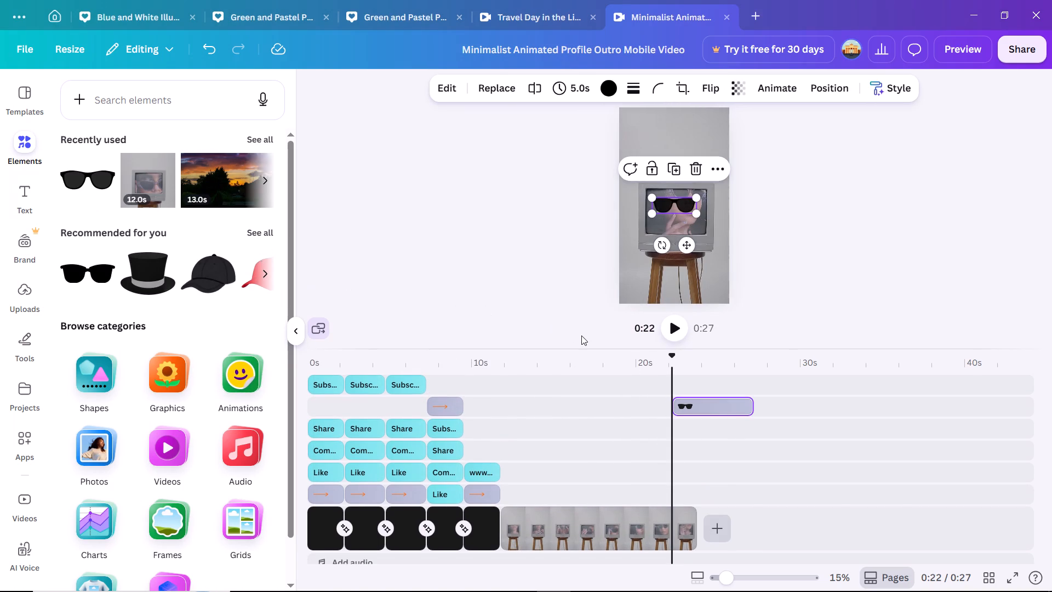
# Play the video through the sunglasses graphic and again from the beginning to review the result.
pyautogui.click(671, 326)
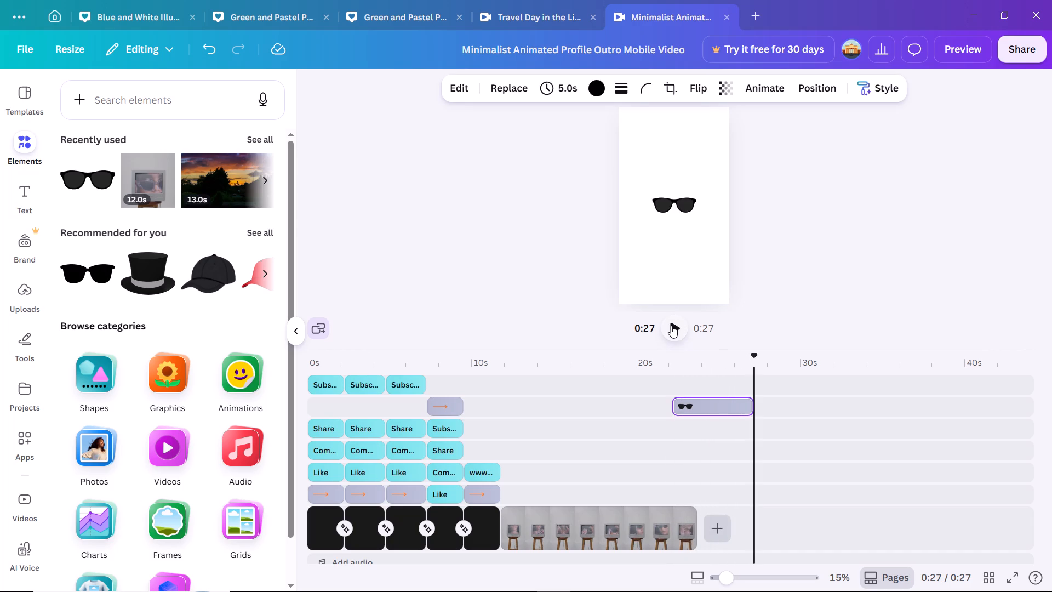
pyautogui.click(671, 326)
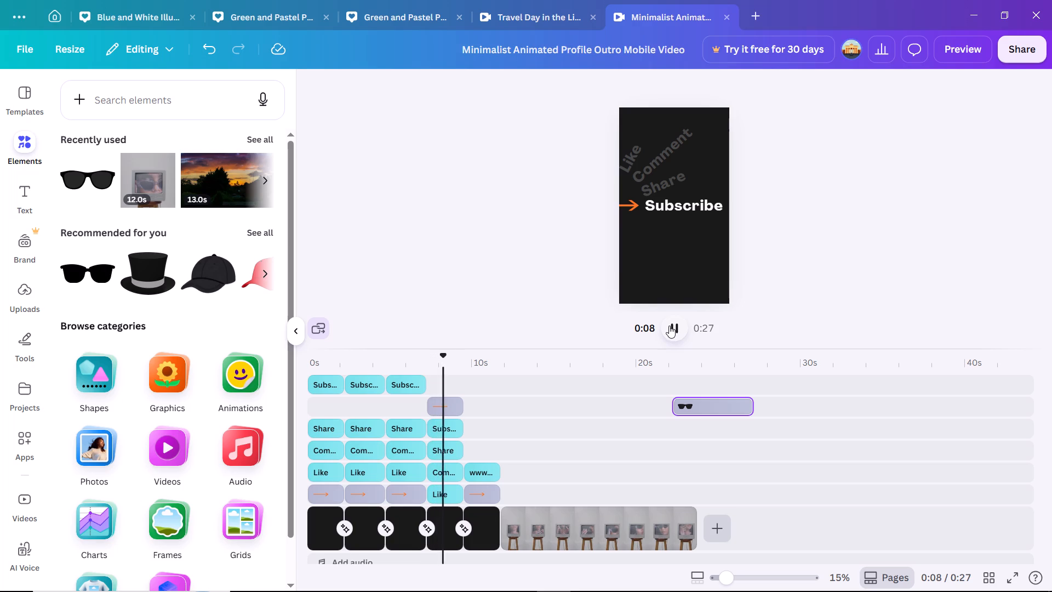
# Look further through the recommended elements for another graphic.
pyautogui.click(267, 277)
pyautogui.click(267, 277)
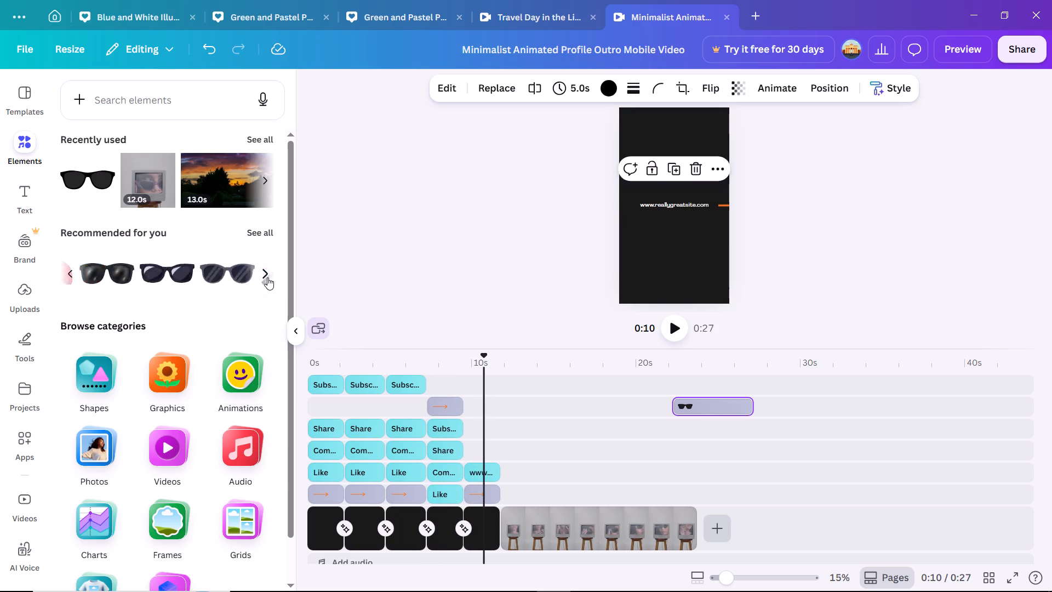
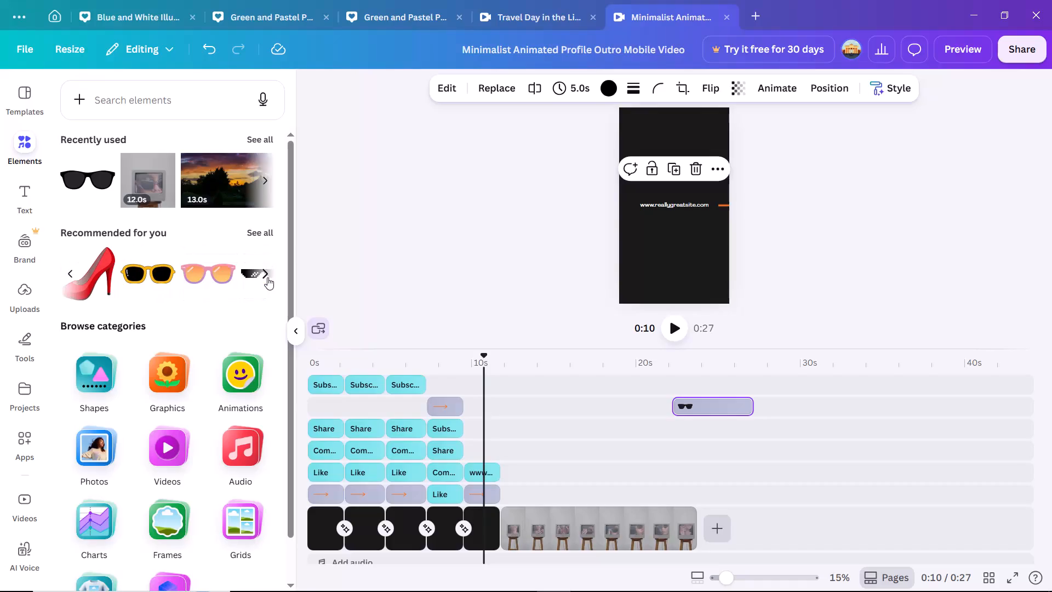
# Delete the black sunglasses graphic that starts at about 0:22 on the timeline.
pyautogui.click(267, 277)
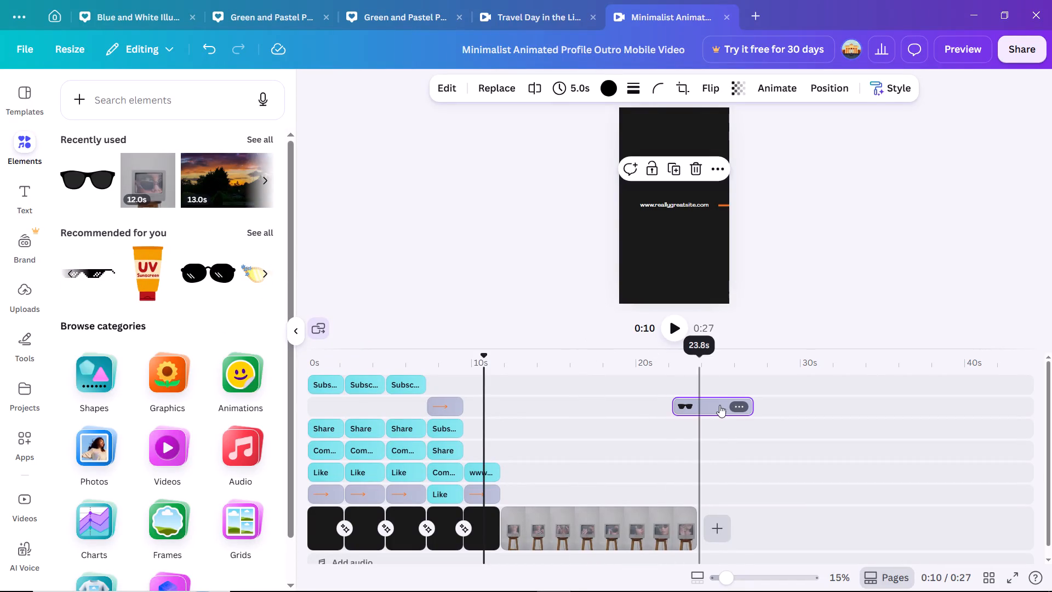
pyautogui.click(734, 406)
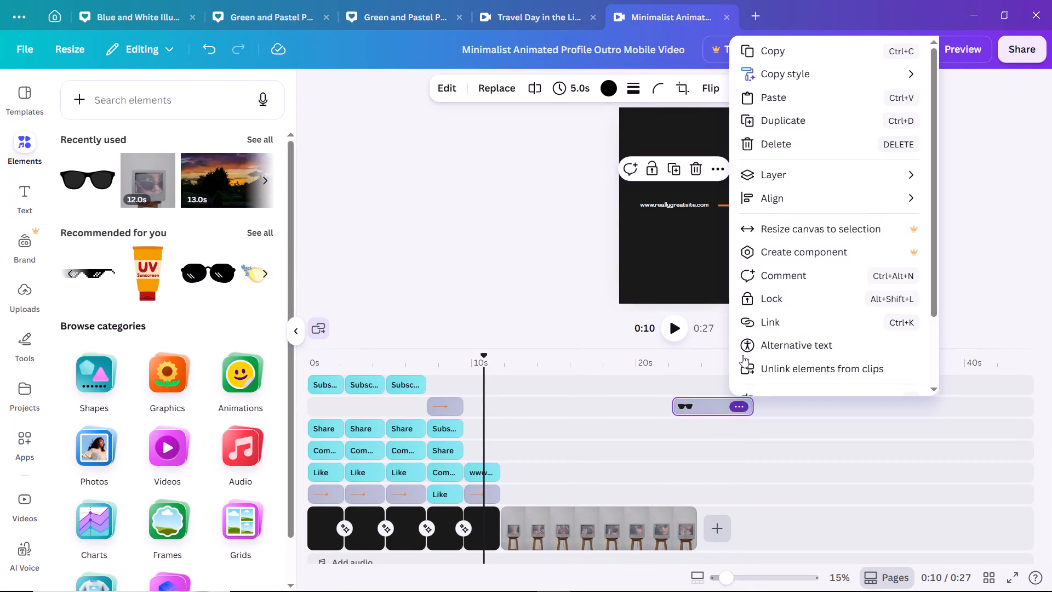
pyautogui.click(776, 151)
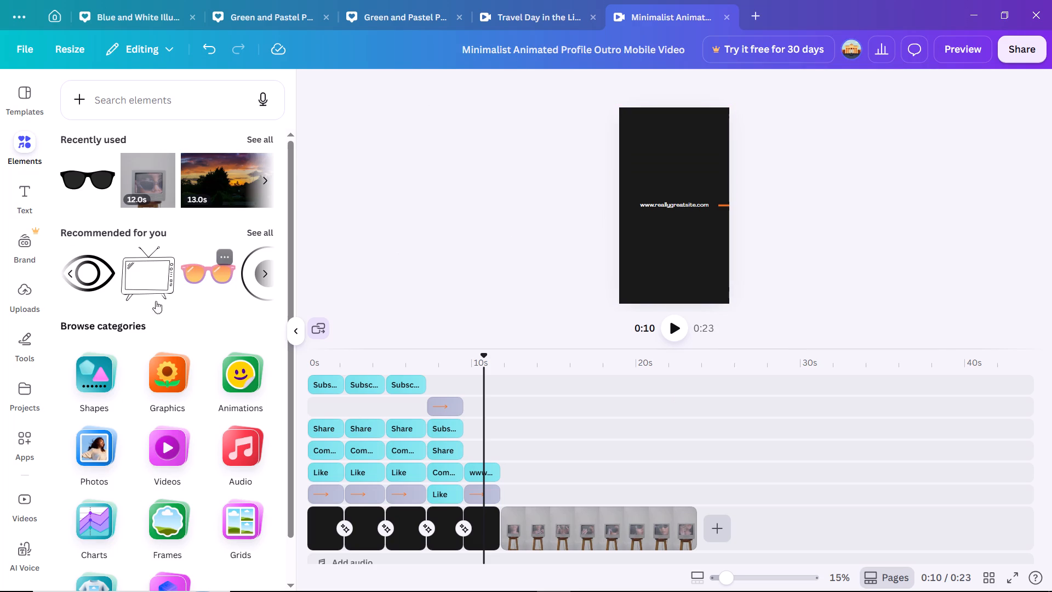
# Look back and forth through the recommended and recently used elements for another graphic.
pyautogui.click(73, 287)
pyautogui.click(73, 287)
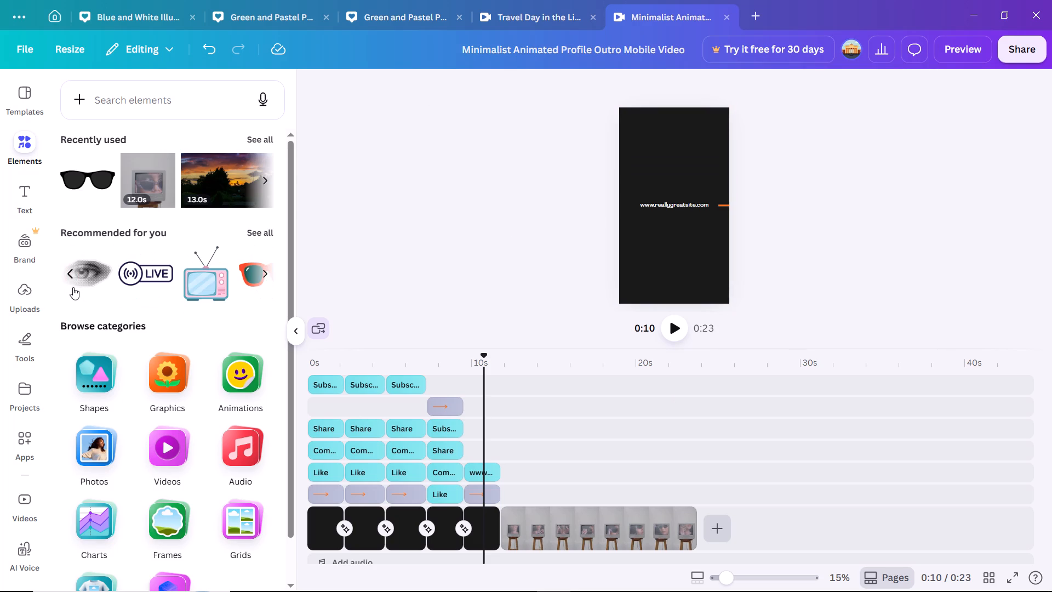
pyautogui.click(75, 286)
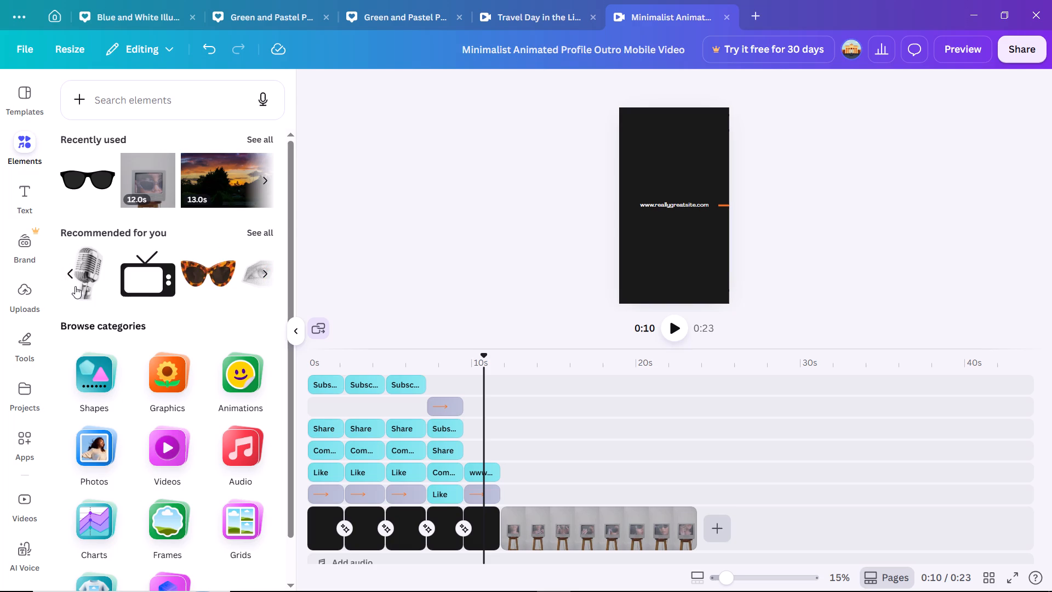
pyautogui.click(75, 286)
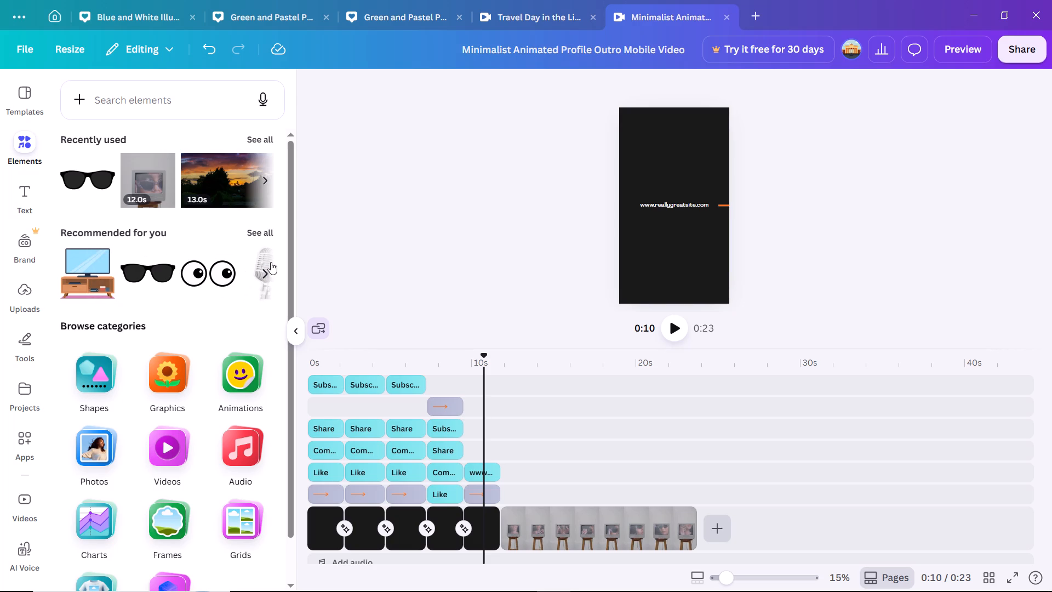
pyautogui.click(271, 262)
pyautogui.click(271, 262)
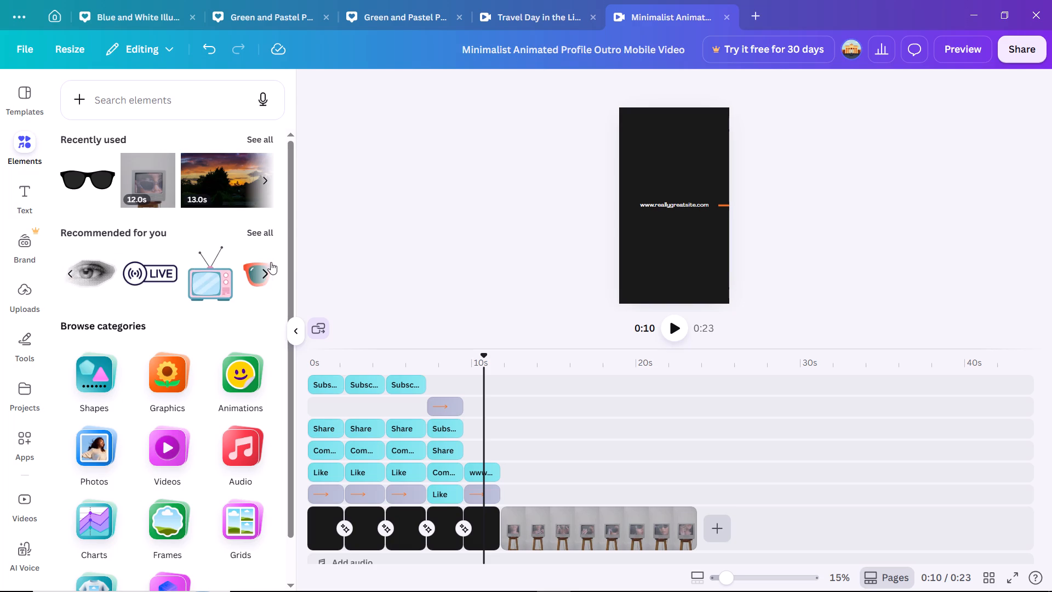
pyautogui.click(271, 262)
pyautogui.click(271, 262)
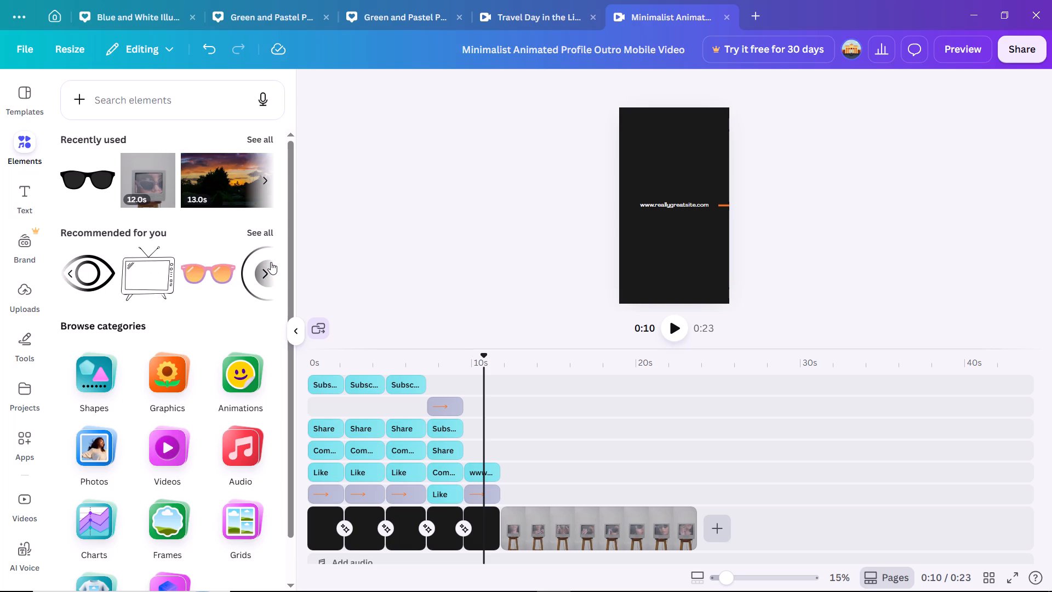
pyautogui.click(271, 262)
pyautogui.click(271, 262)
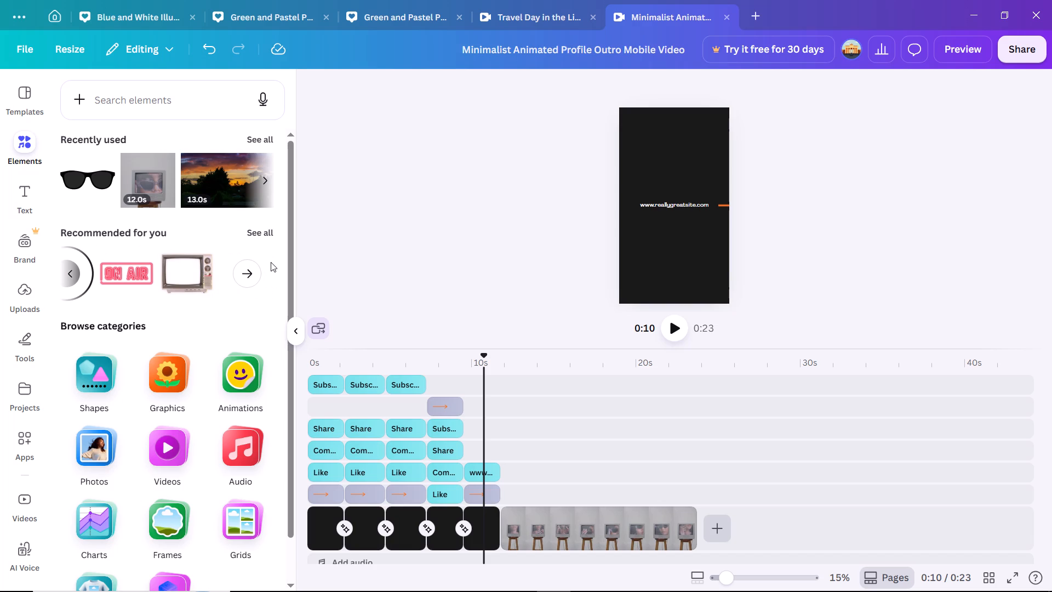
pyautogui.click(264, 184)
pyautogui.click(264, 184)
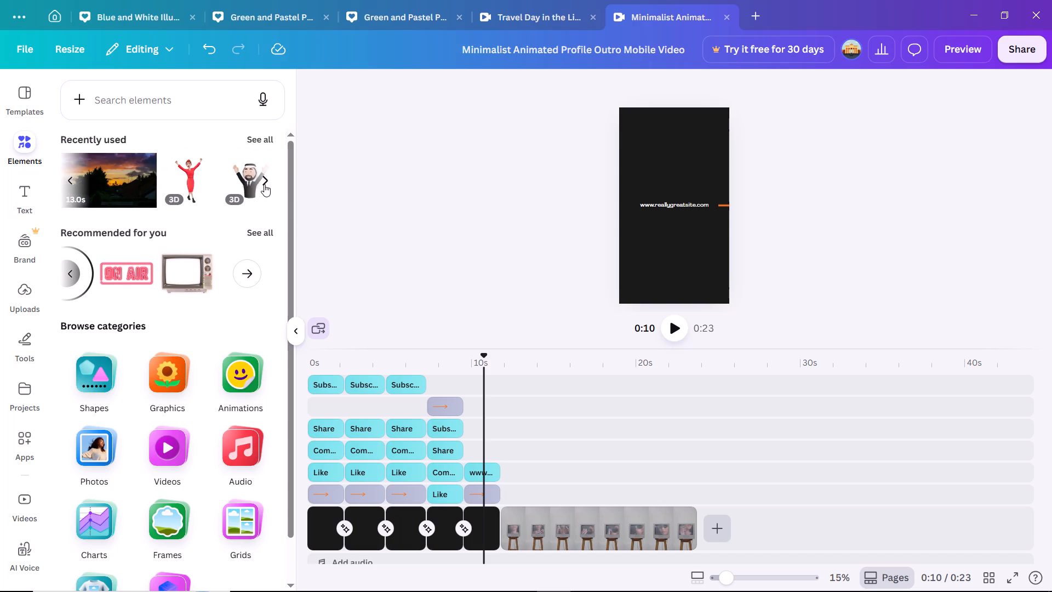
pyautogui.click(264, 184)
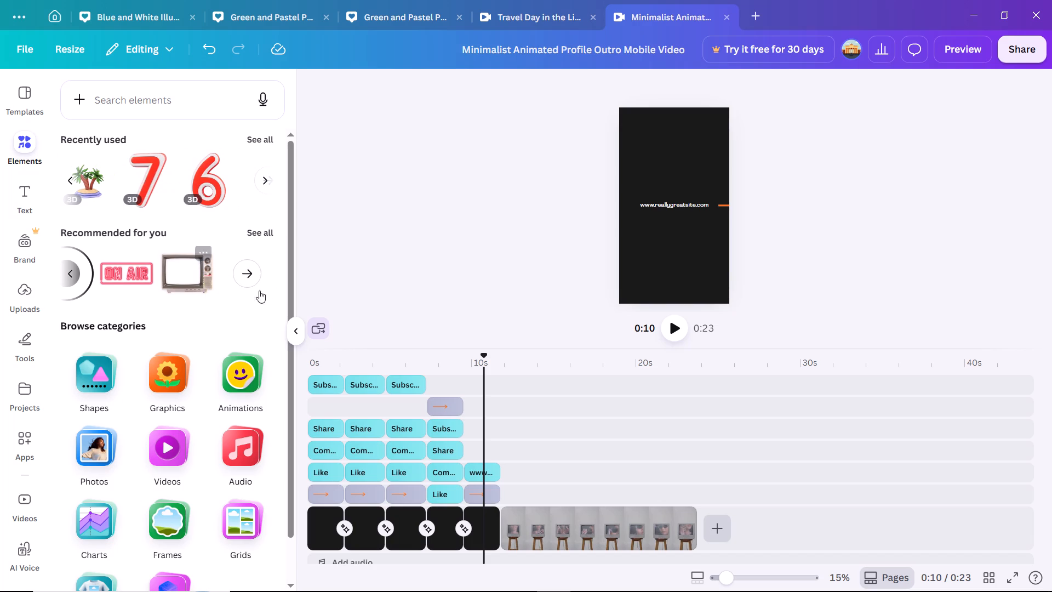
pyautogui.click(64, 286)
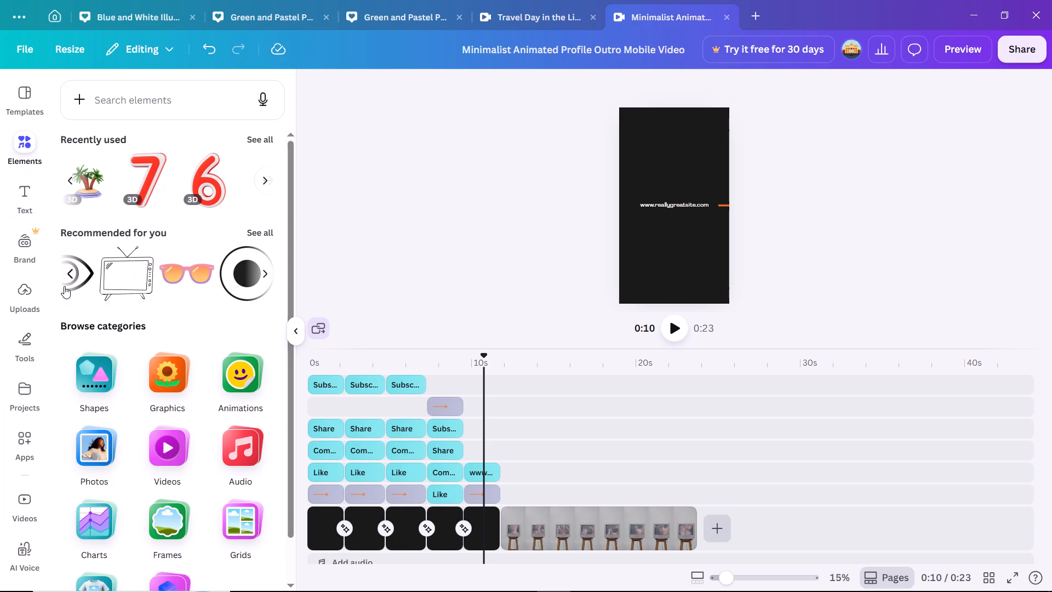
pyautogui.doubleClick(64, 286)
pyautogui.click(64, 286)
pyautogui.click(64, 286)
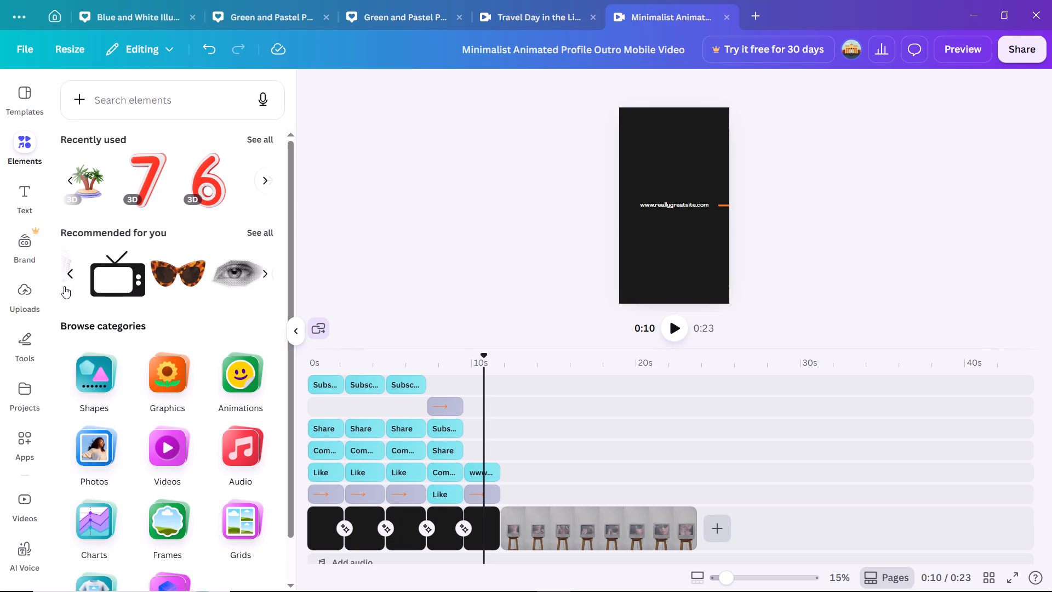
pyautogui.click(64, 286)
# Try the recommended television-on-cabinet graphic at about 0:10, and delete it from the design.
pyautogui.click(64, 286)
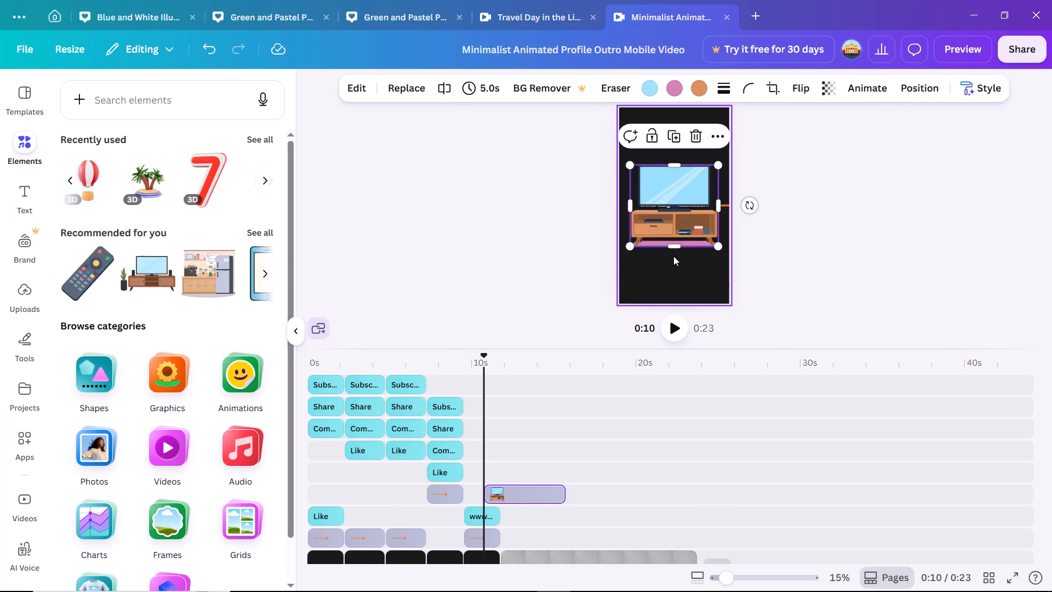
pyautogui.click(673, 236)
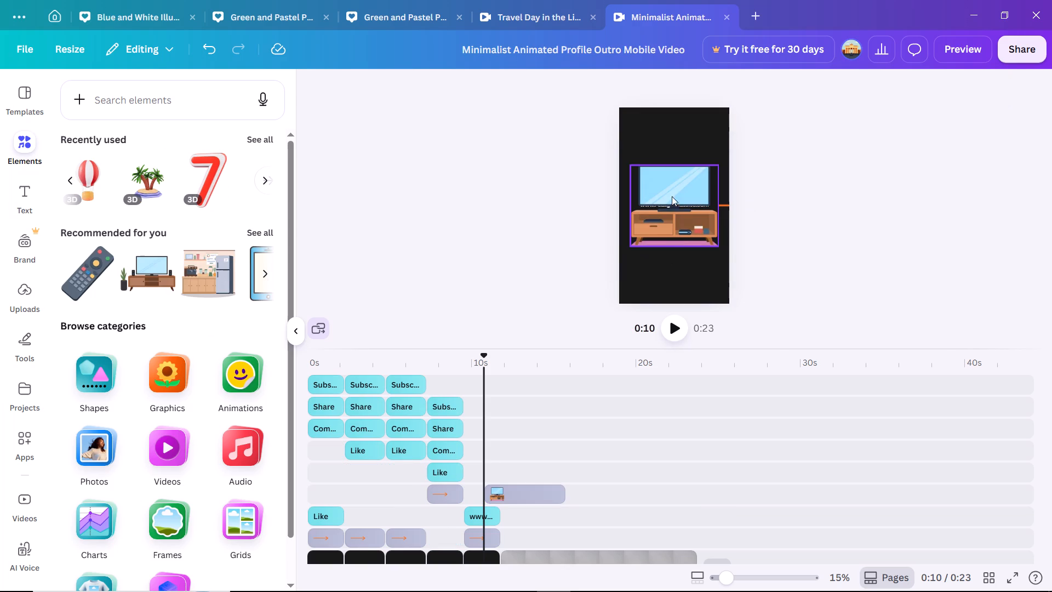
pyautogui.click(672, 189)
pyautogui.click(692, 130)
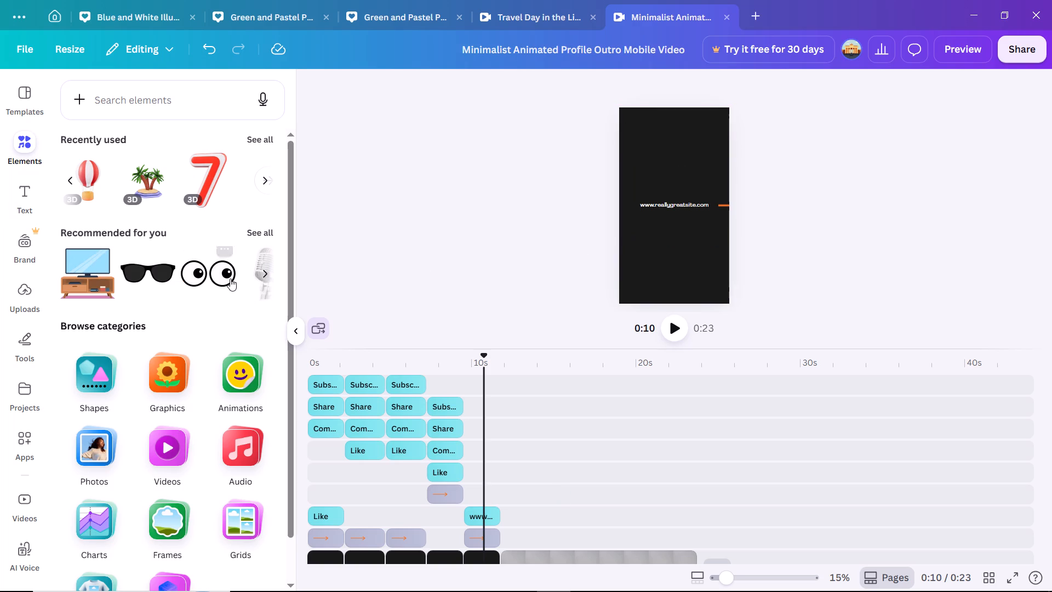
# Open the full collection of magic recommendations and browse to the black pixel sunglasses graphic.
pyautogui.click(260, 237)
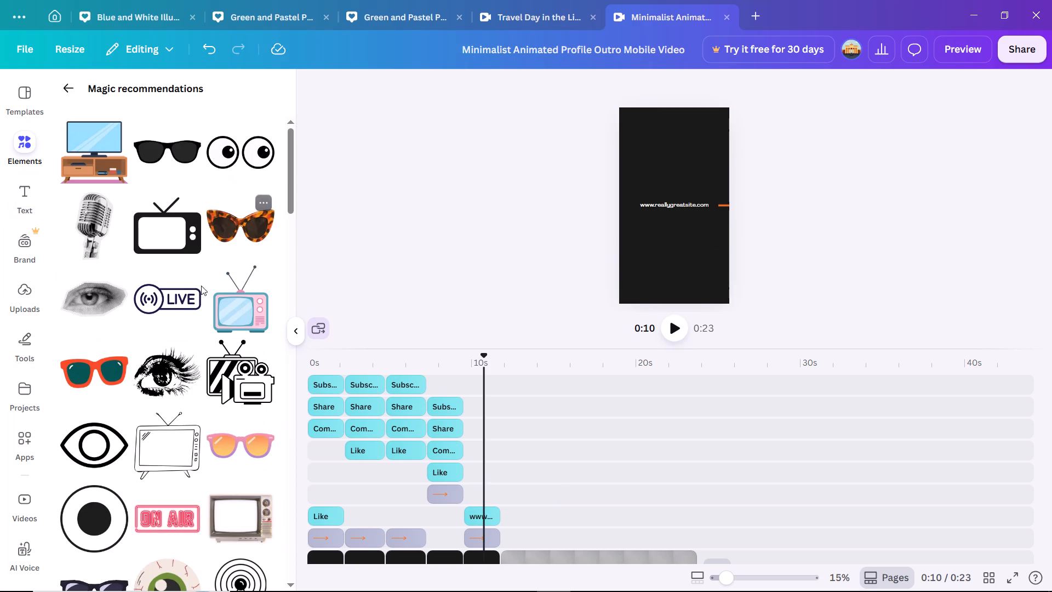
pyautogui.scroll(-3, 184, 302)
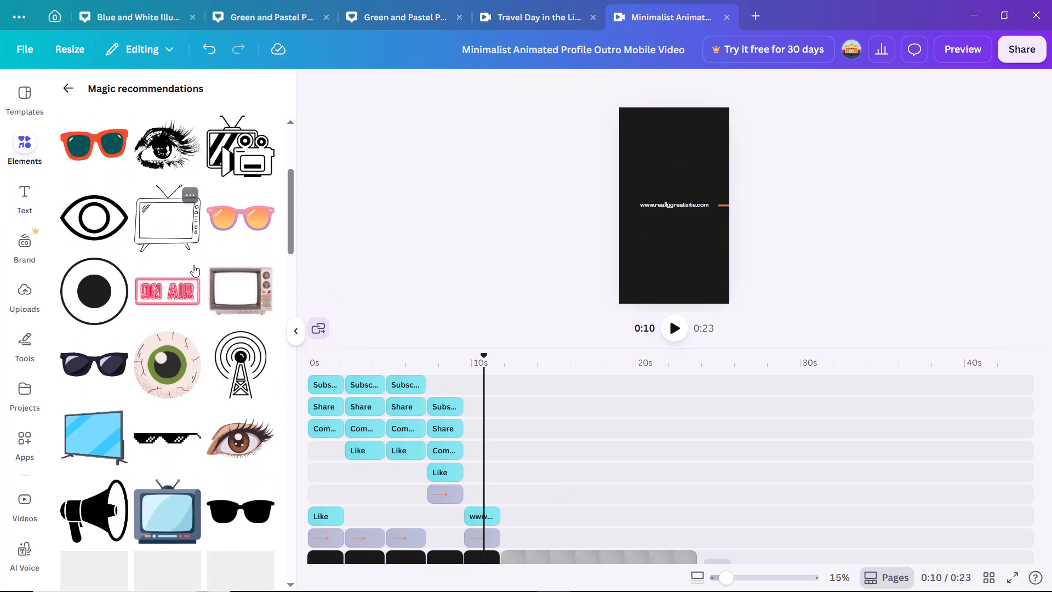
pyautogui.scroll(-1, 193, 265)
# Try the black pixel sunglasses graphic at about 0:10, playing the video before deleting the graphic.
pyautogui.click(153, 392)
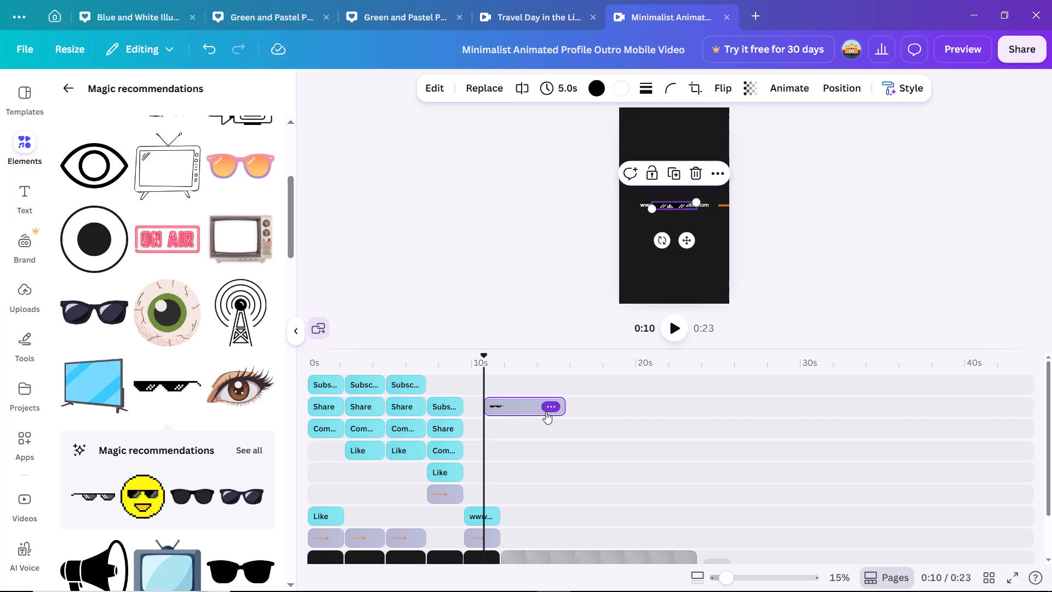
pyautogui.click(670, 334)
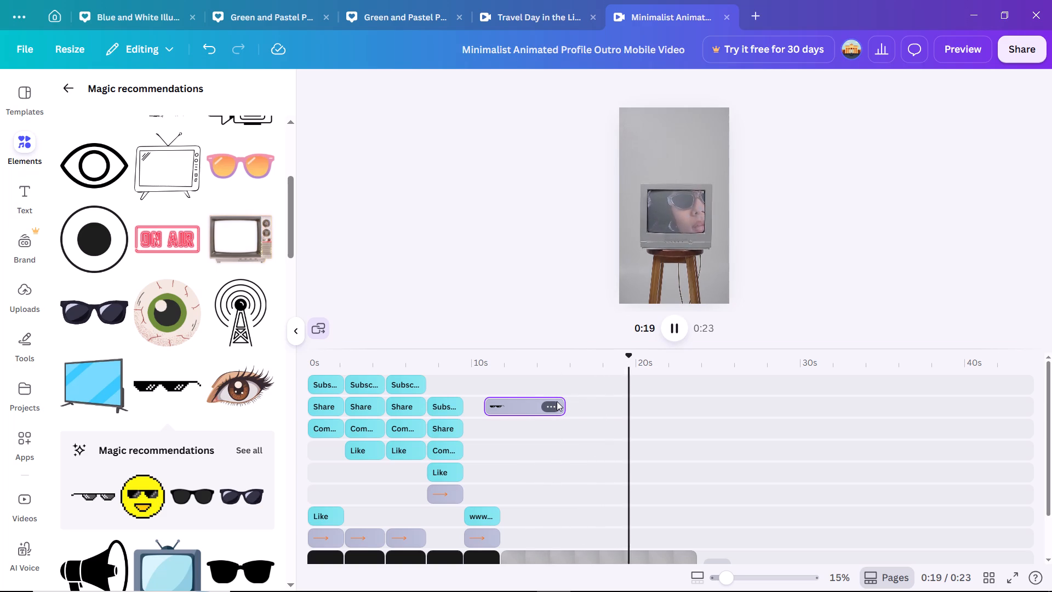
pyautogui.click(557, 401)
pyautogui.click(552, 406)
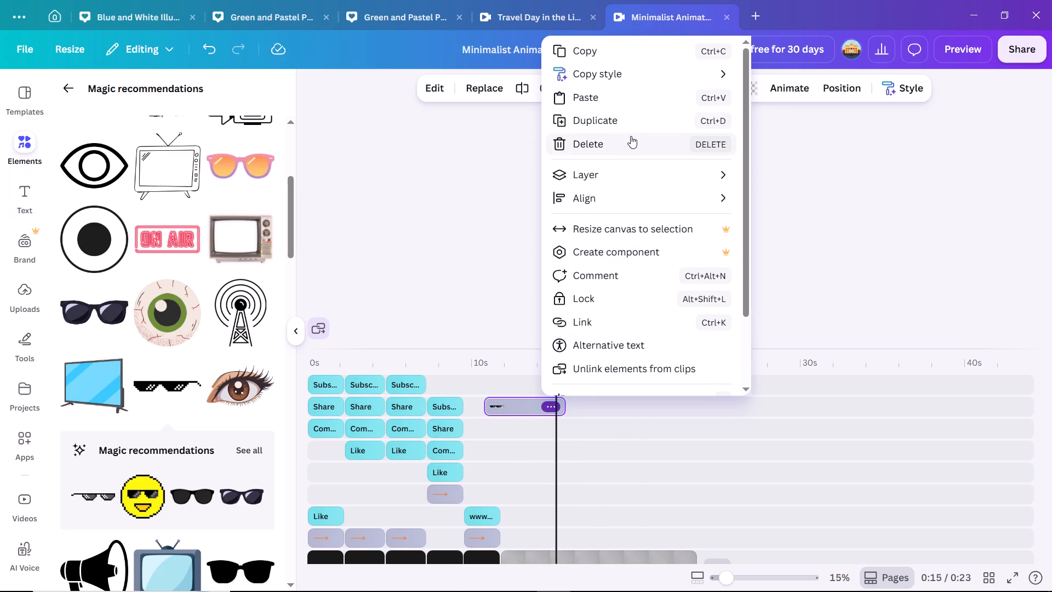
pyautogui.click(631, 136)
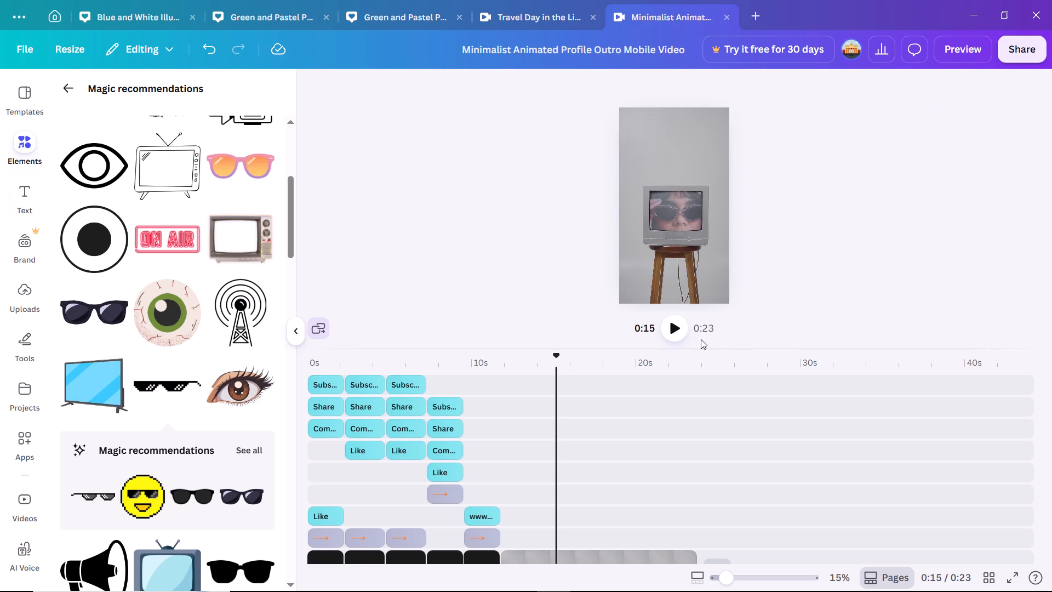
# Play the television video from 0:15 to its end to review it without the sunglasses.
pyautogui.click(681, 331)
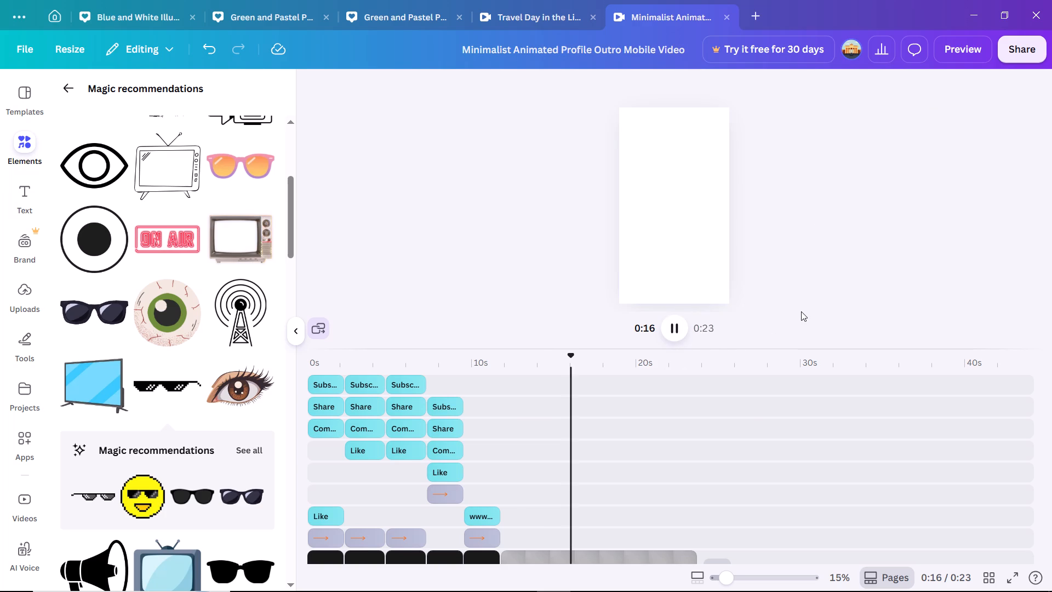
pyautogui.scroll(-1, 801, 311)
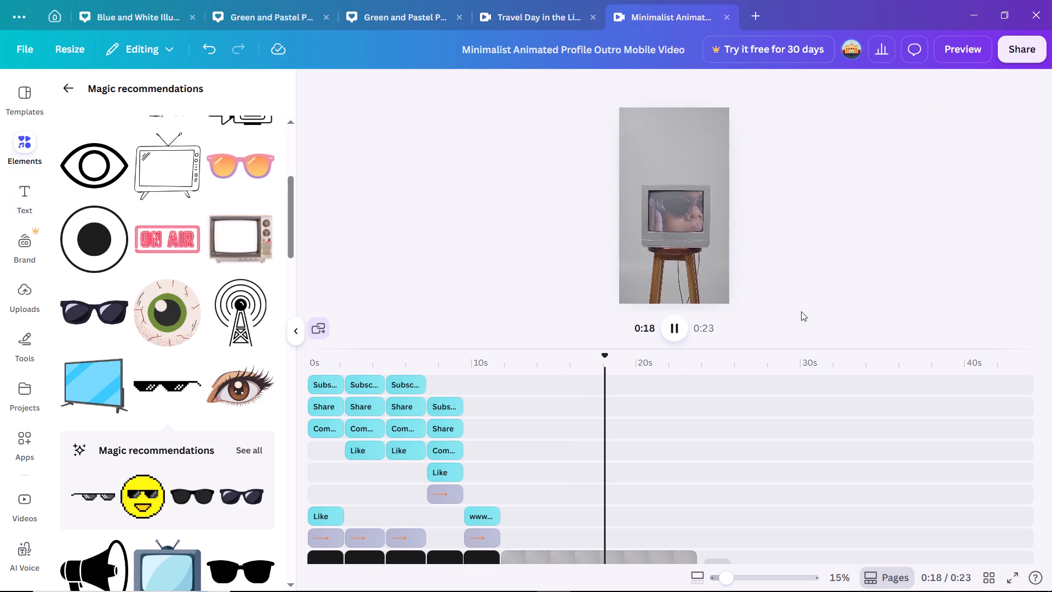
pyautogui.scroll(-1, 801, 311)
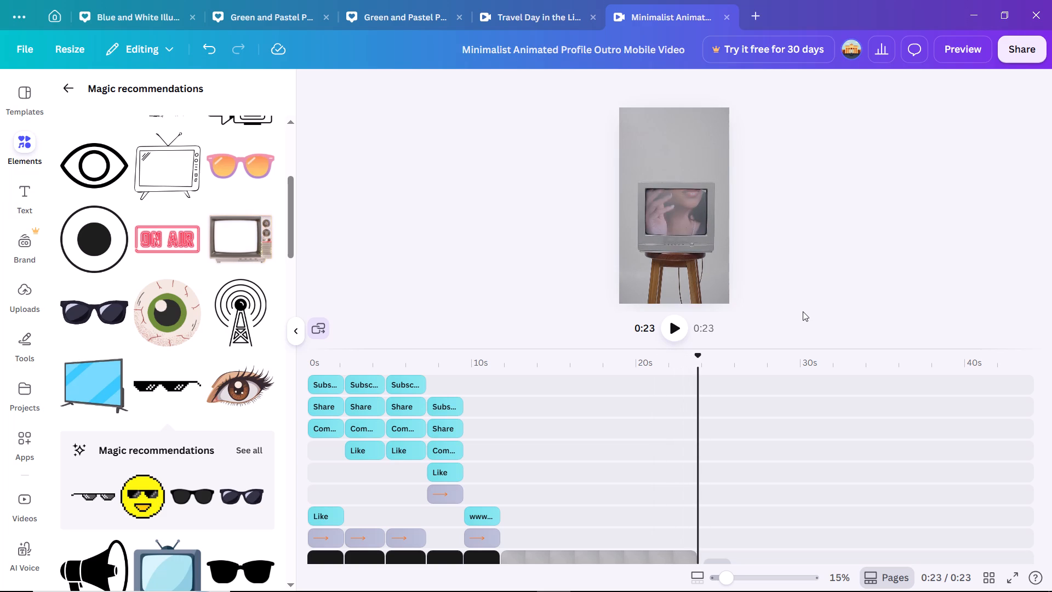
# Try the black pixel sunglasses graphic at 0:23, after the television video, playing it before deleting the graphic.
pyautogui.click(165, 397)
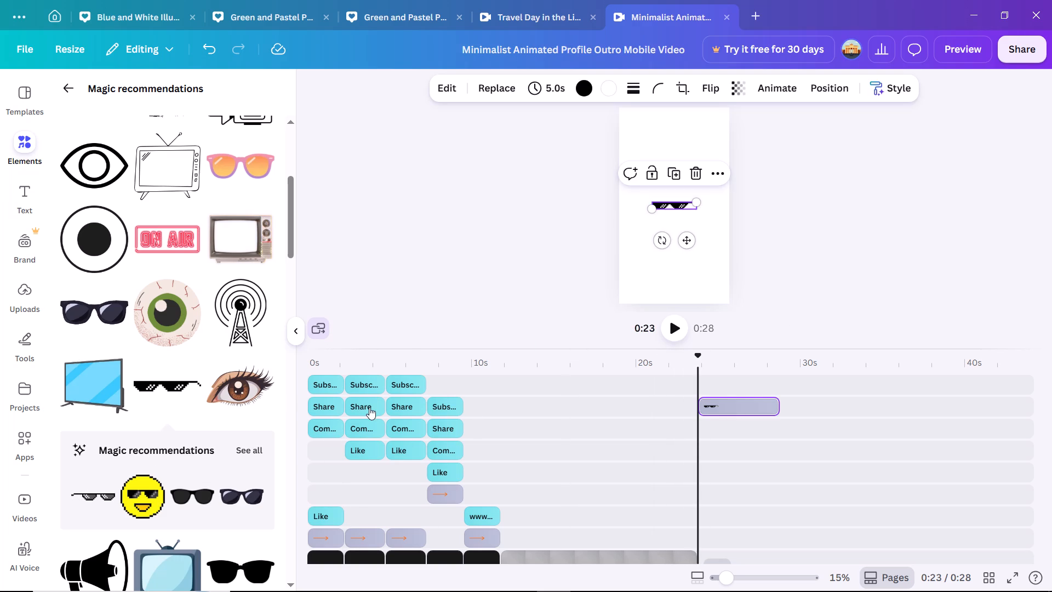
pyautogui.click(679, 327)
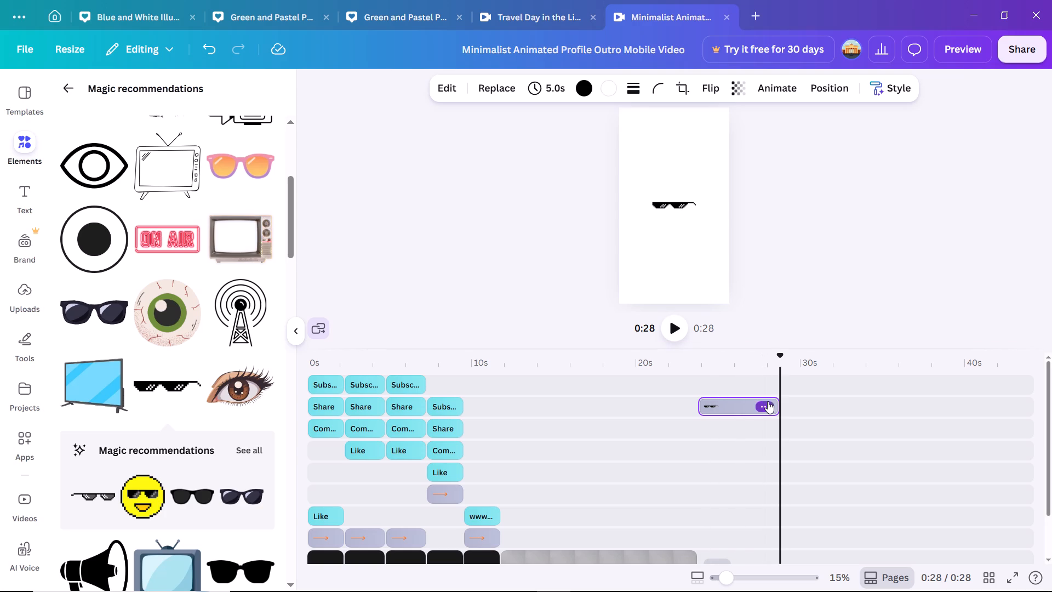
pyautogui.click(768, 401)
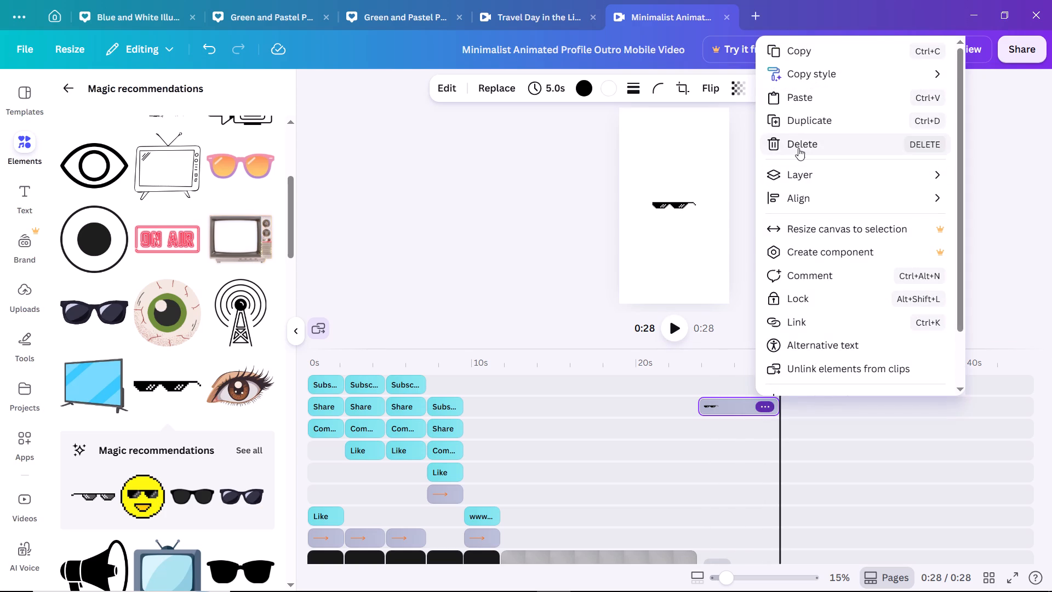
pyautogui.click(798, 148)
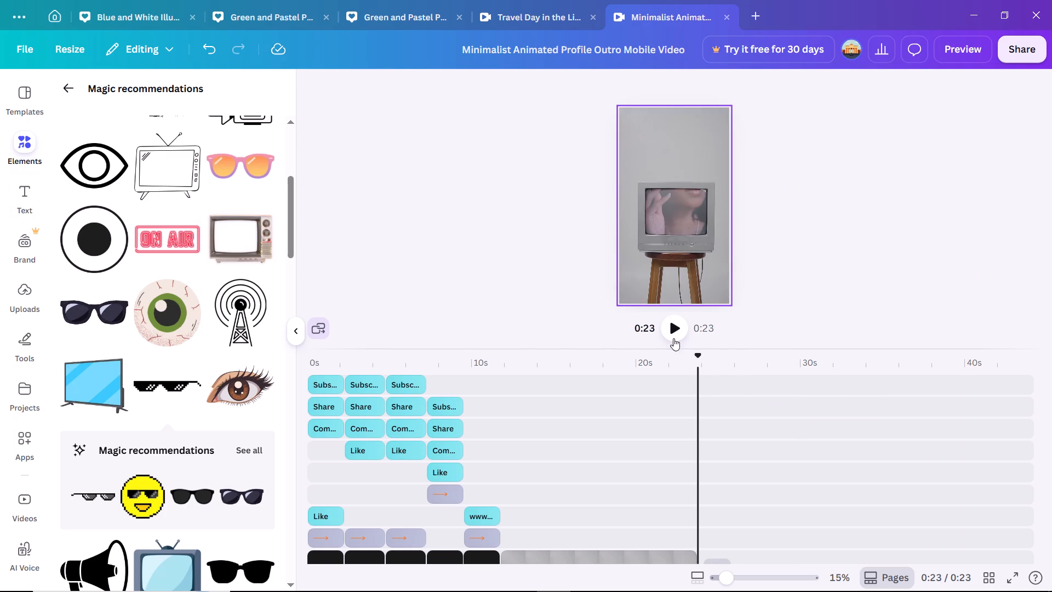
# Add the black pixel sunglasses graphic three times in a row over the television video, starting at about 0:12, 0:17 and 0:21.
pyautogui.click(505, 527)
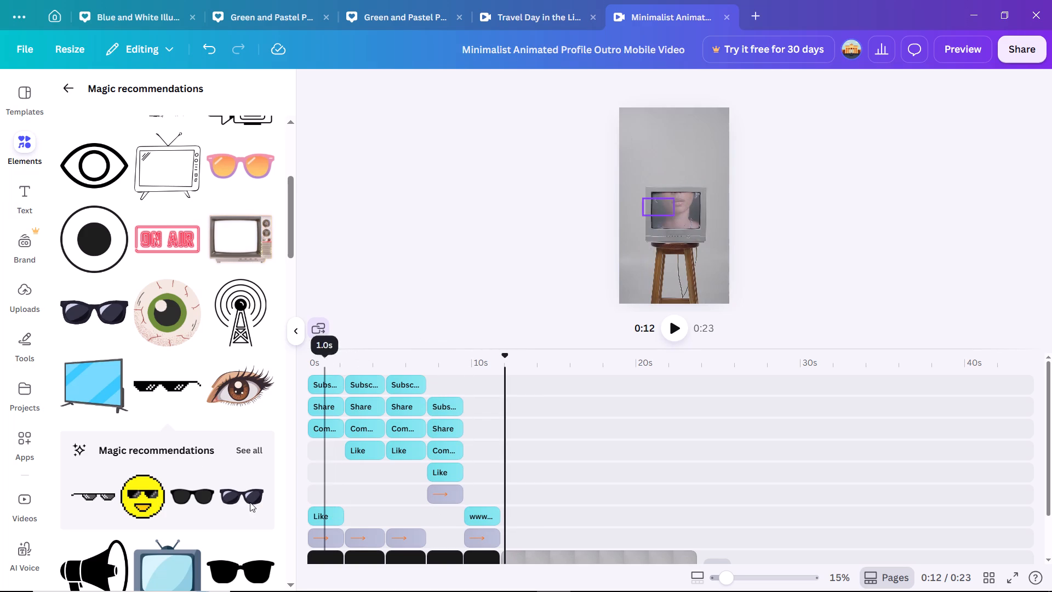
pyautogui.click(173, 397)
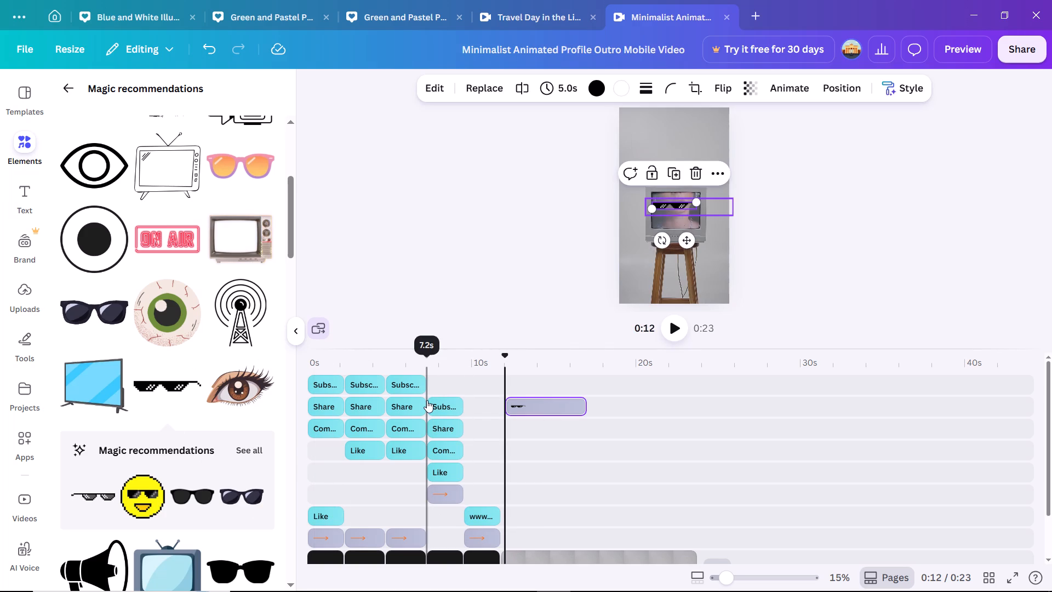
pyautogui.click(587, 423)
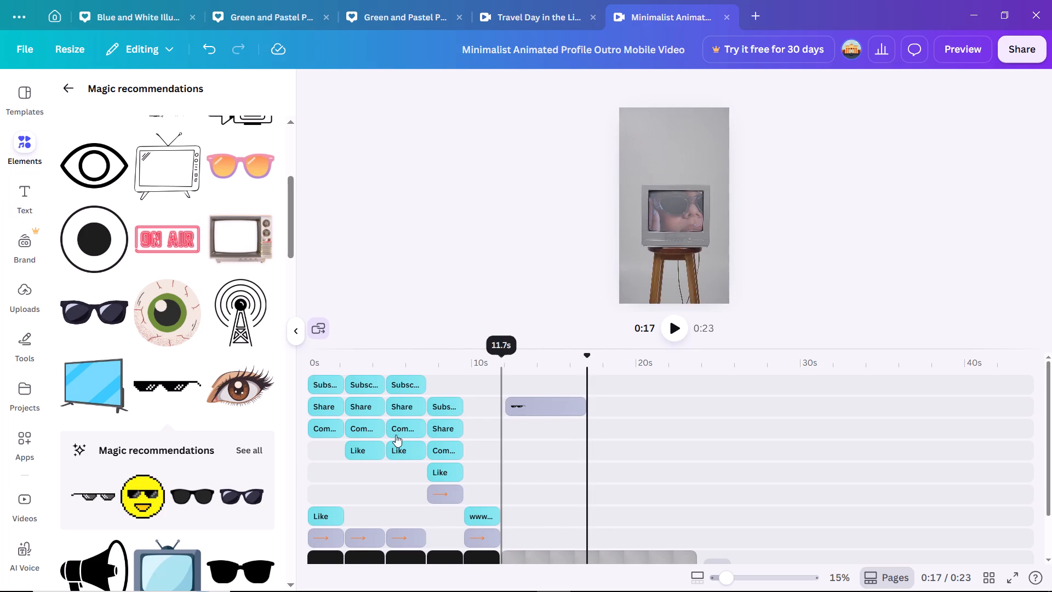
pyautogui.click(170, 388)
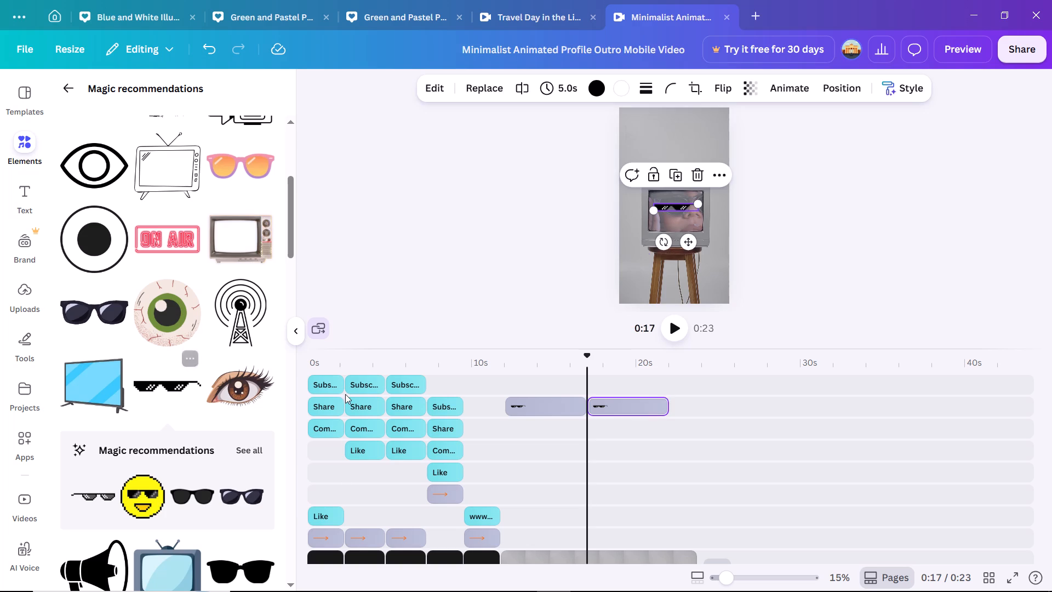
pyautogui.click(669, 409)
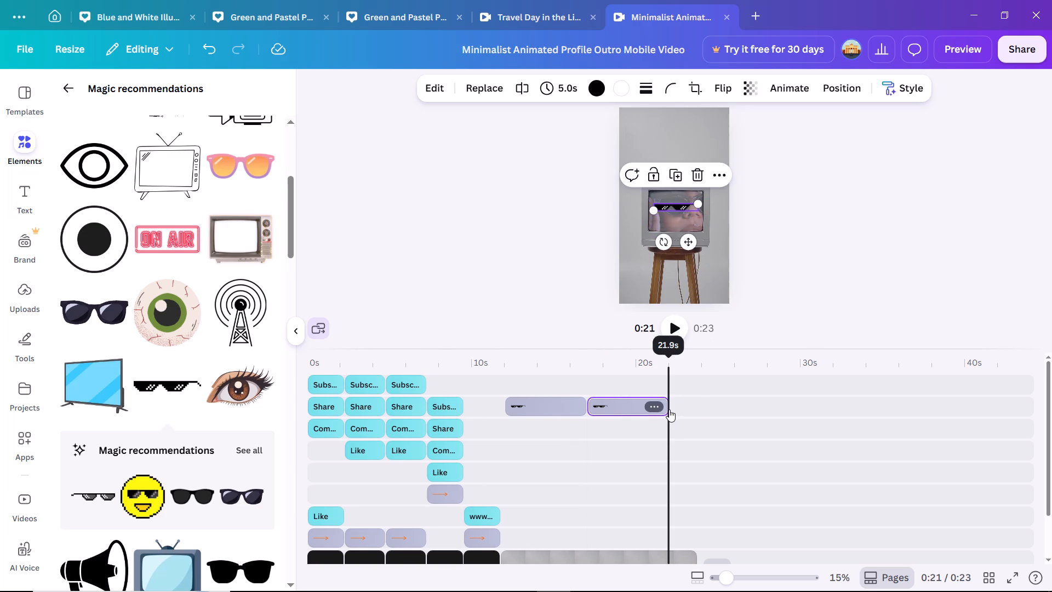
pyautogui.click(147, 393)
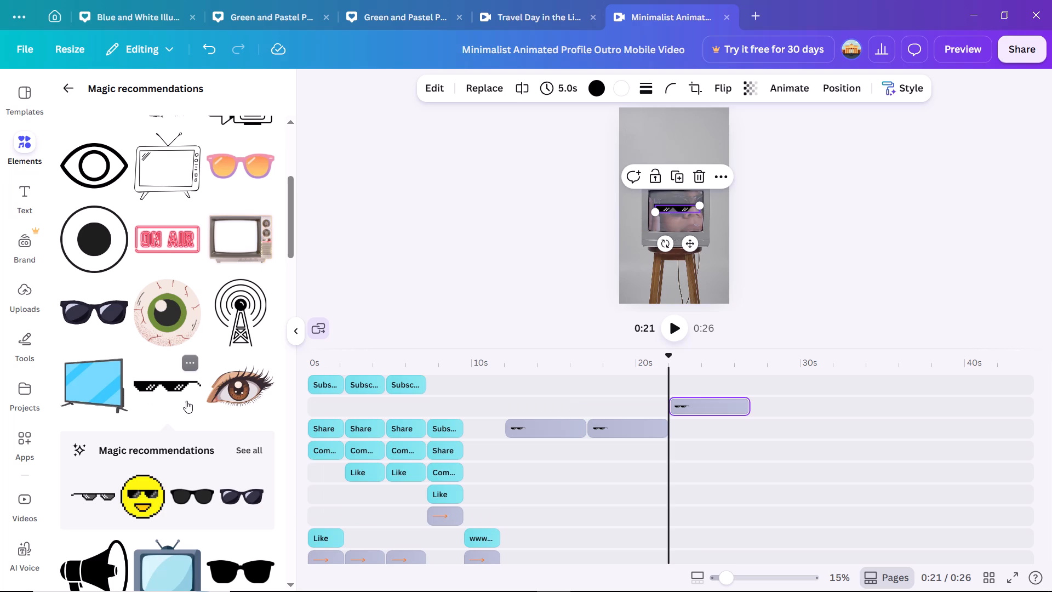
# Play the whole video from 0:00 to its end to review the three sunglasses overlays.
pyautogui.scroll(-1, 186, 401)
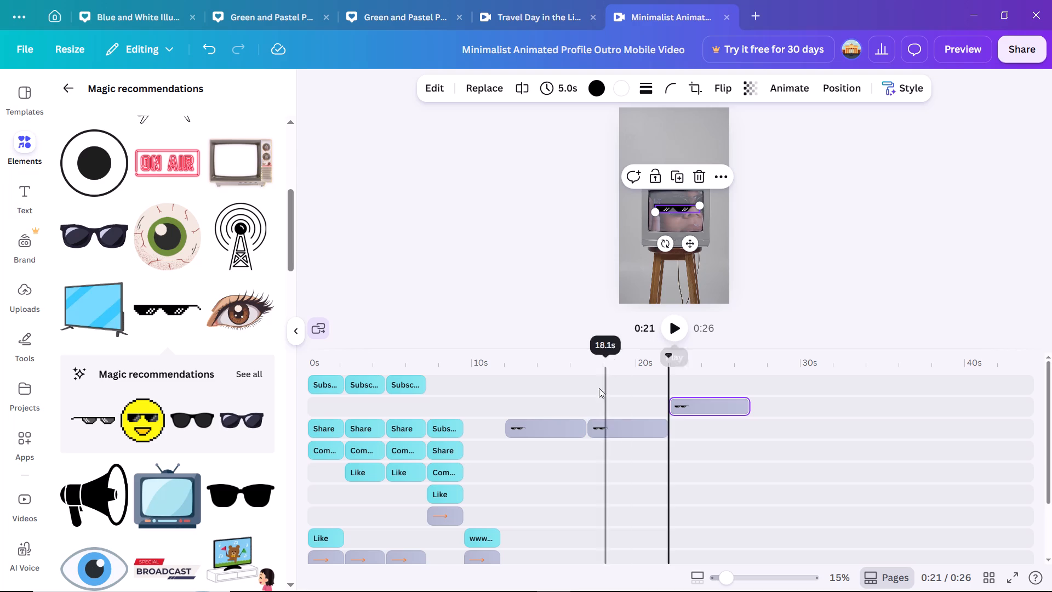
pyautogui.click(312, 445)
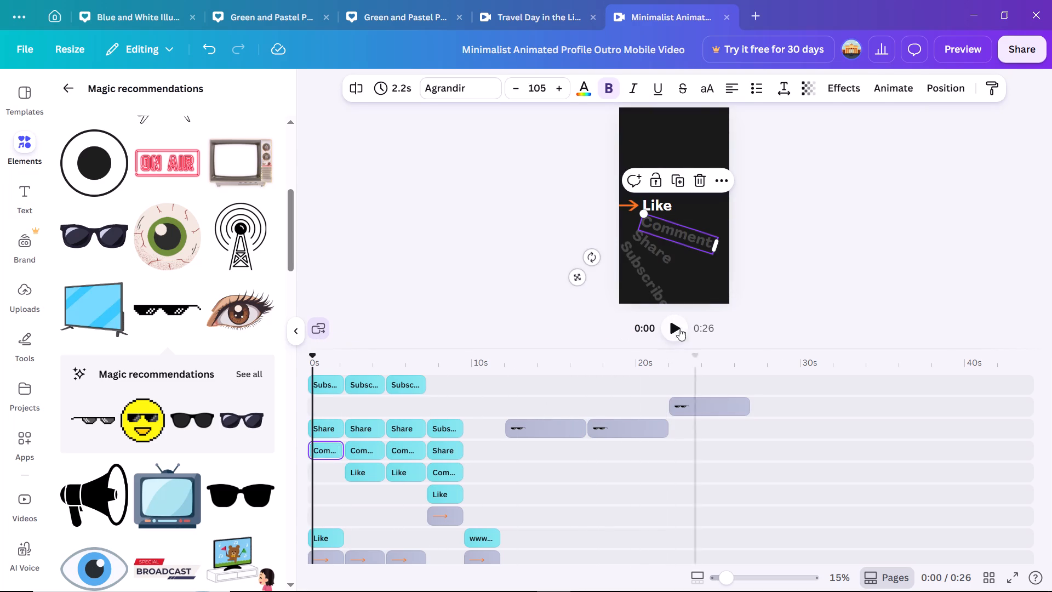
pyautogui.moveTo(668, 344); pyautogui.dragTo(673, 335)
pyautogui.click(673, 335)
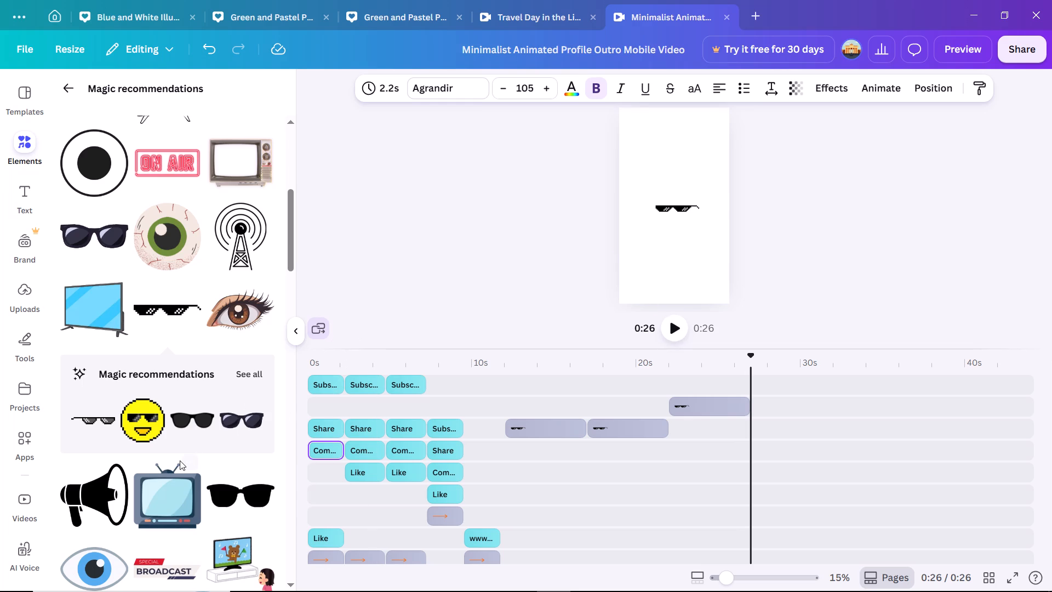
# Browse the recommended graphics through to the end of the list for one to add after the sunglasses.
pyautogui.scroll(-6, 180, 460)
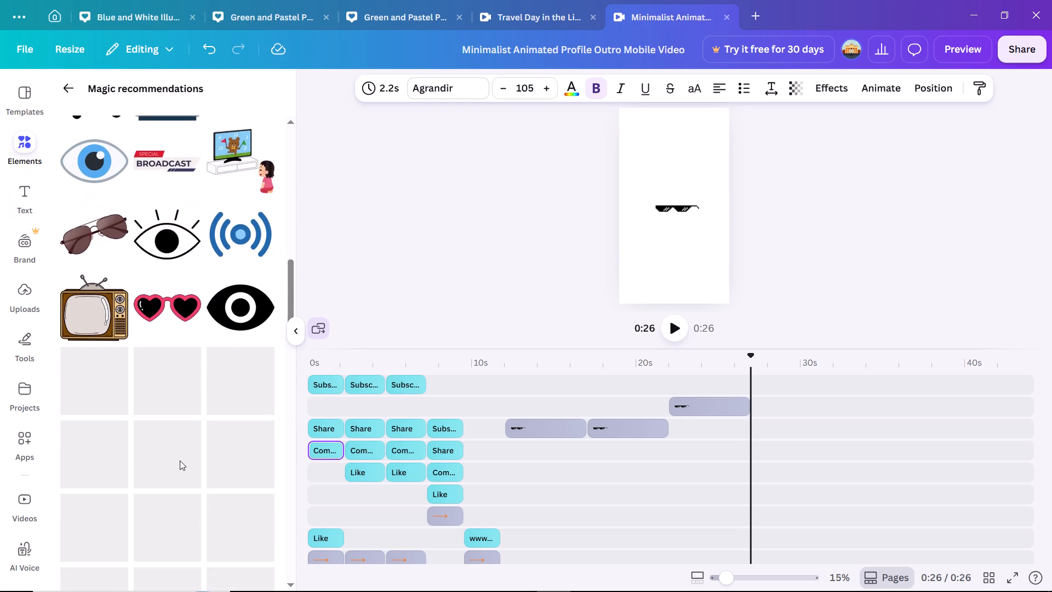
pyautogui.scroll(-2, 180, 460)
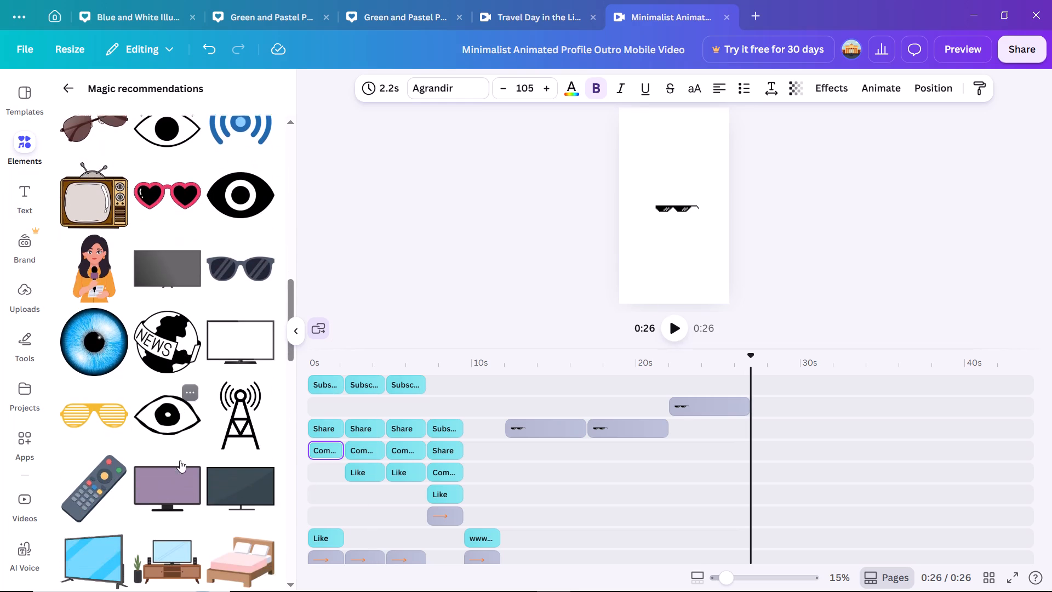
pyautogui.scroll(-2, 180, 460)
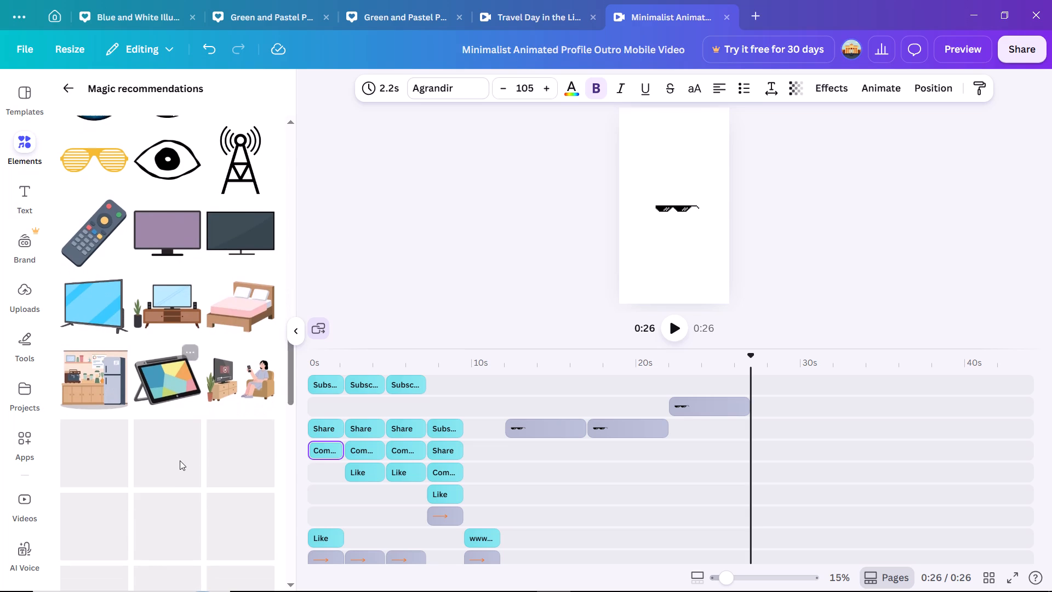
pyautogui.scroll(-3, 180, 460)
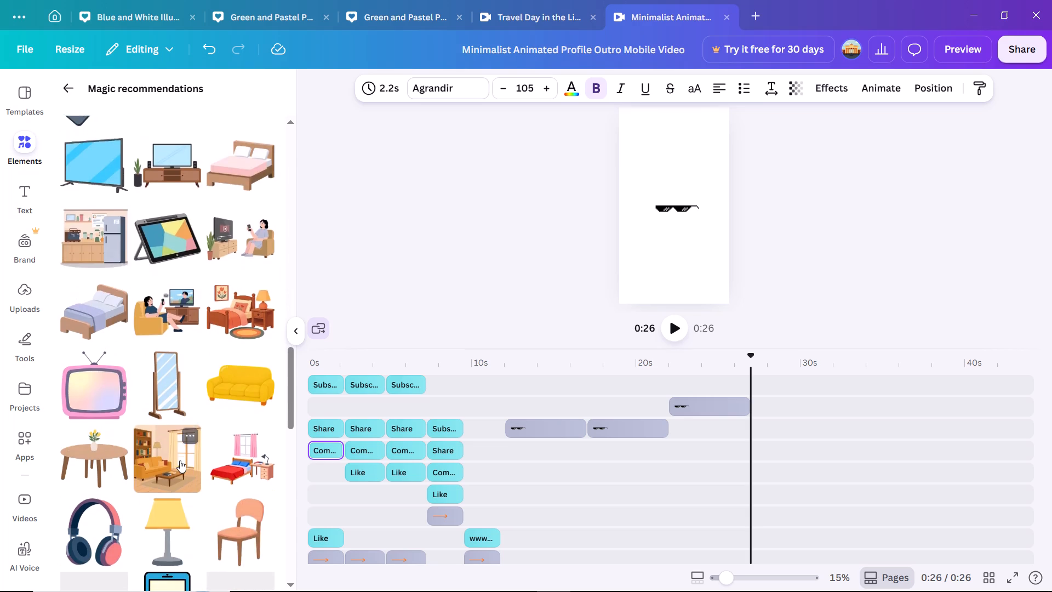
pyautogui.scroll(-4, 180, 460)
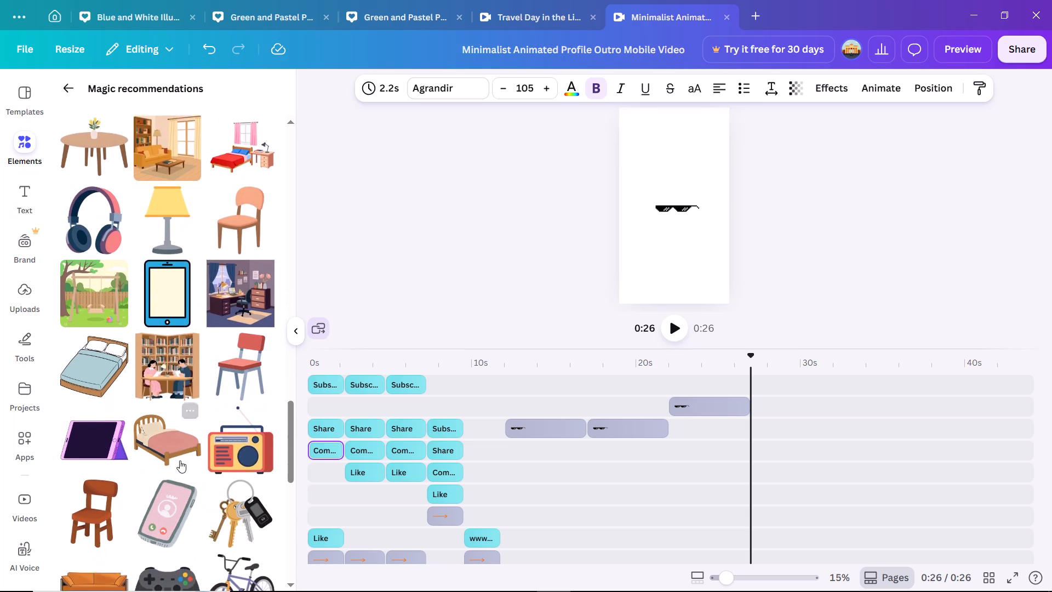
pyautogui.scroll(-3, 180, 460)
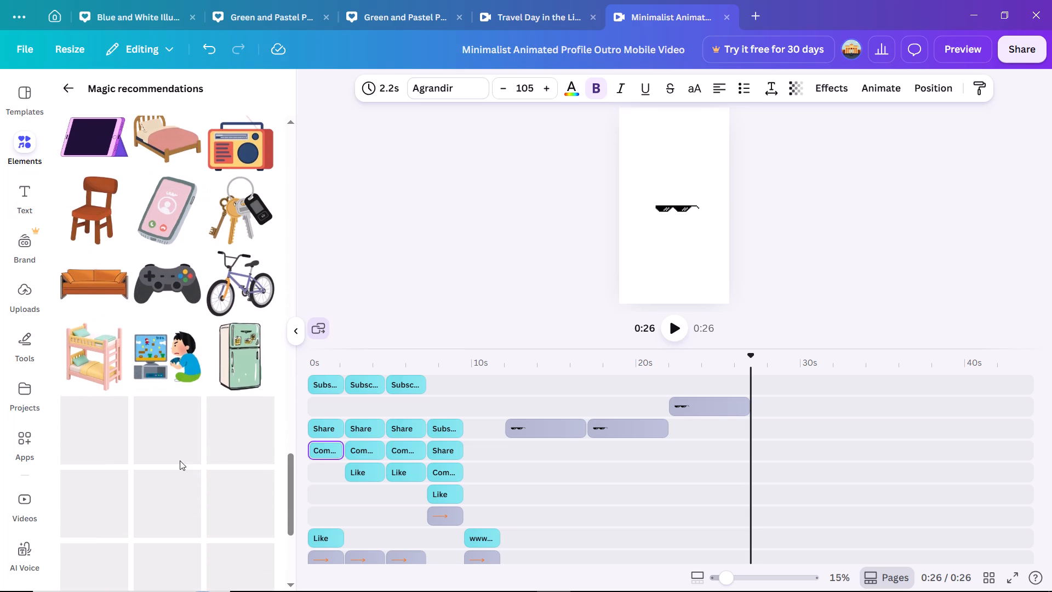
pyautogui.scroll(-3, 180, 460)
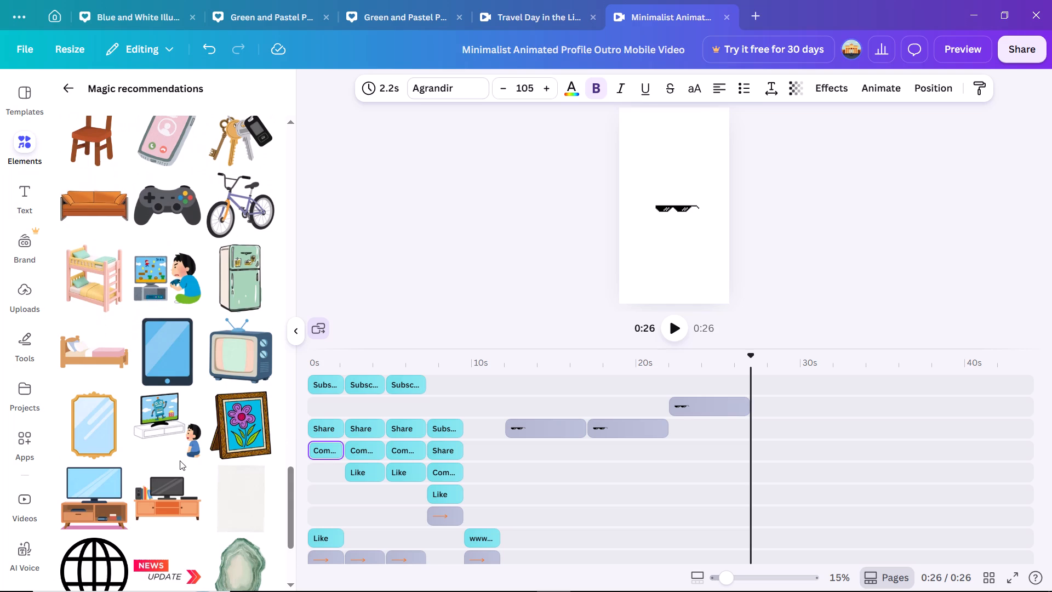
pyautogui.scroll(-9, 180, 460)
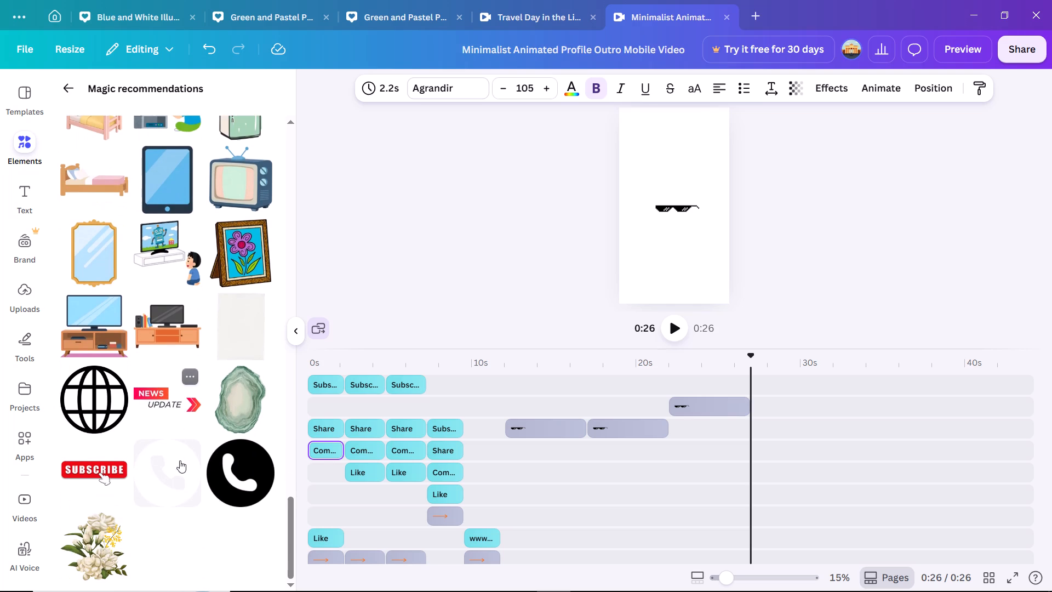
pyautogui.scroll(-2, 180, 460)
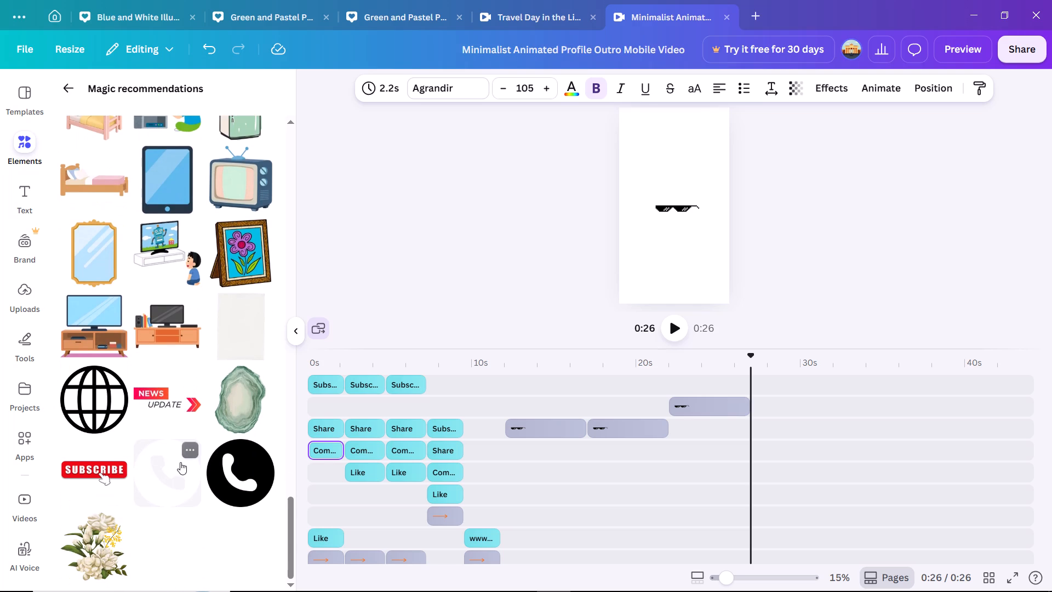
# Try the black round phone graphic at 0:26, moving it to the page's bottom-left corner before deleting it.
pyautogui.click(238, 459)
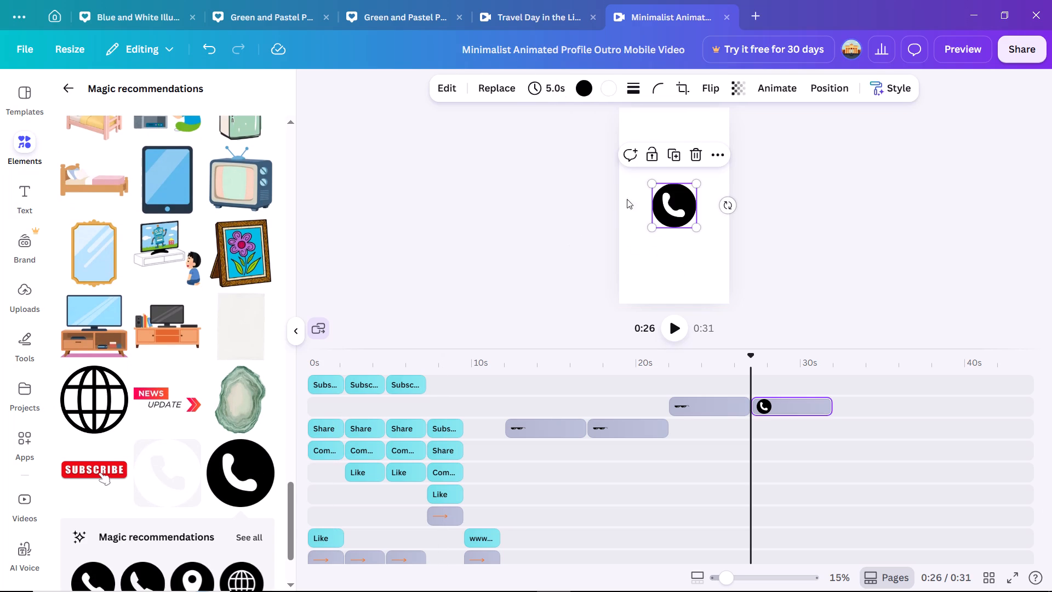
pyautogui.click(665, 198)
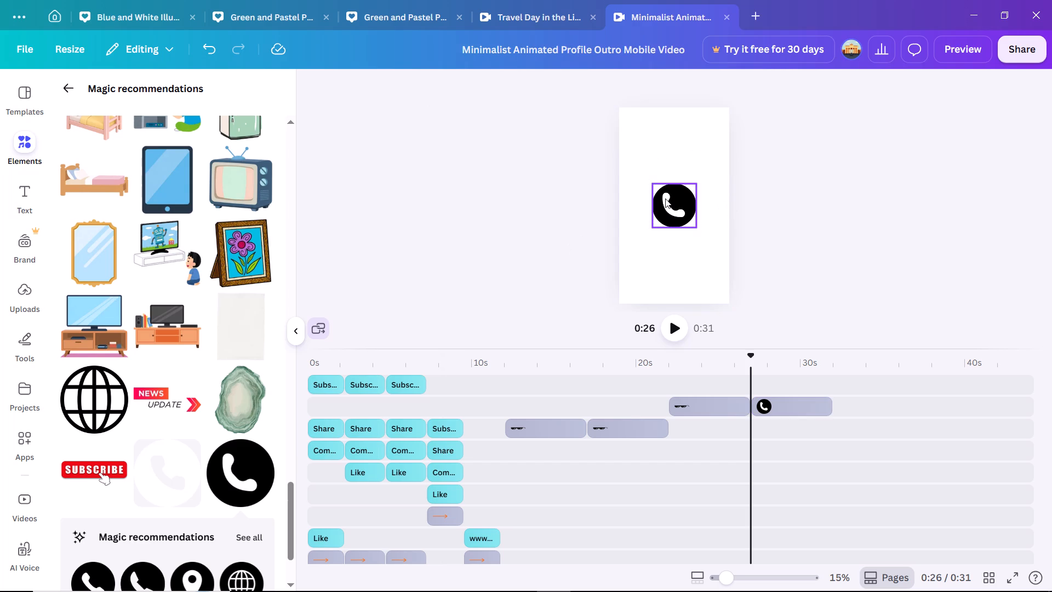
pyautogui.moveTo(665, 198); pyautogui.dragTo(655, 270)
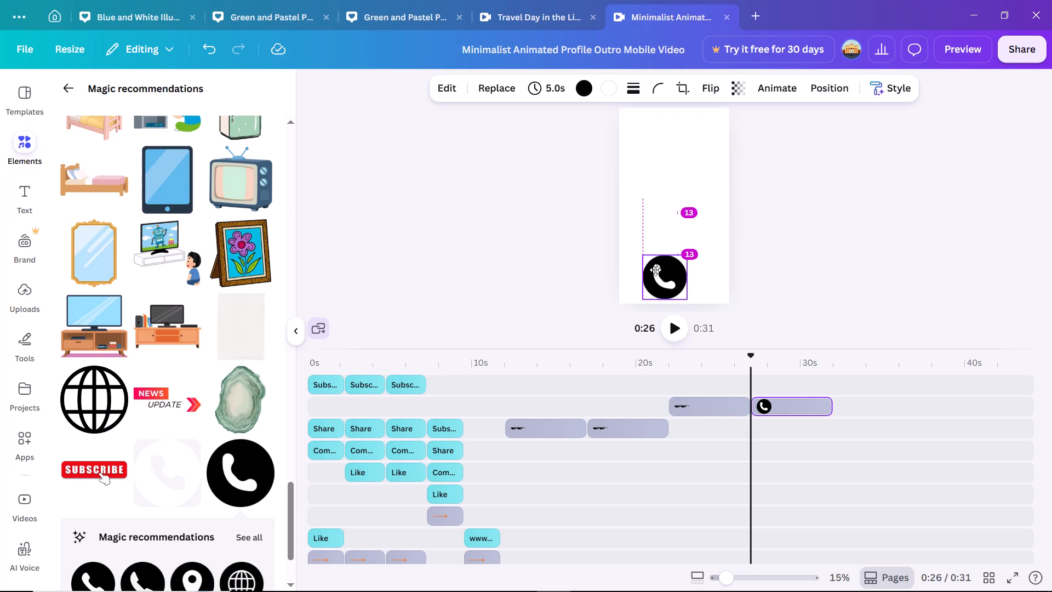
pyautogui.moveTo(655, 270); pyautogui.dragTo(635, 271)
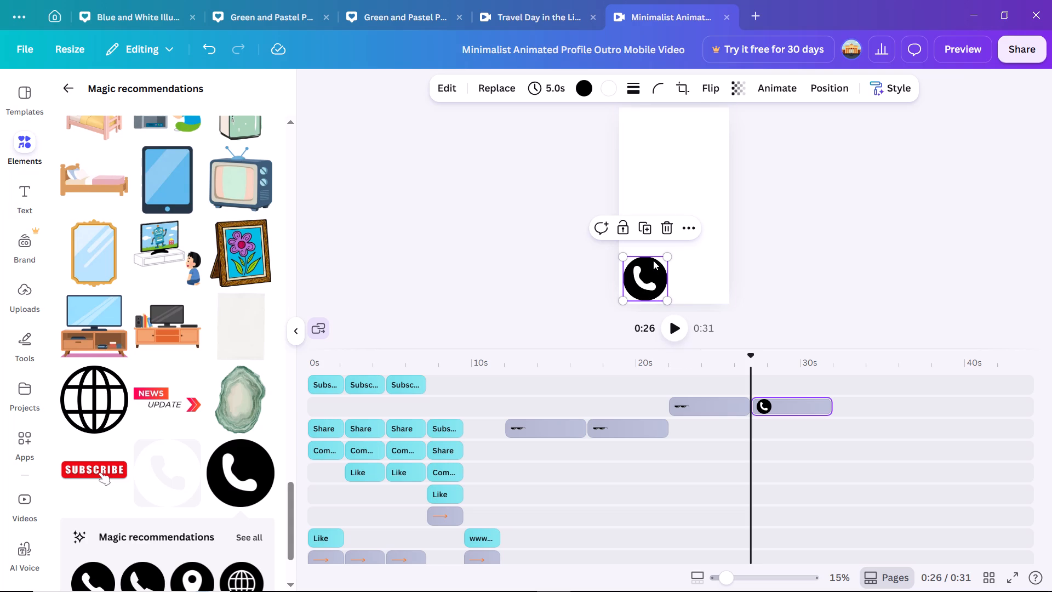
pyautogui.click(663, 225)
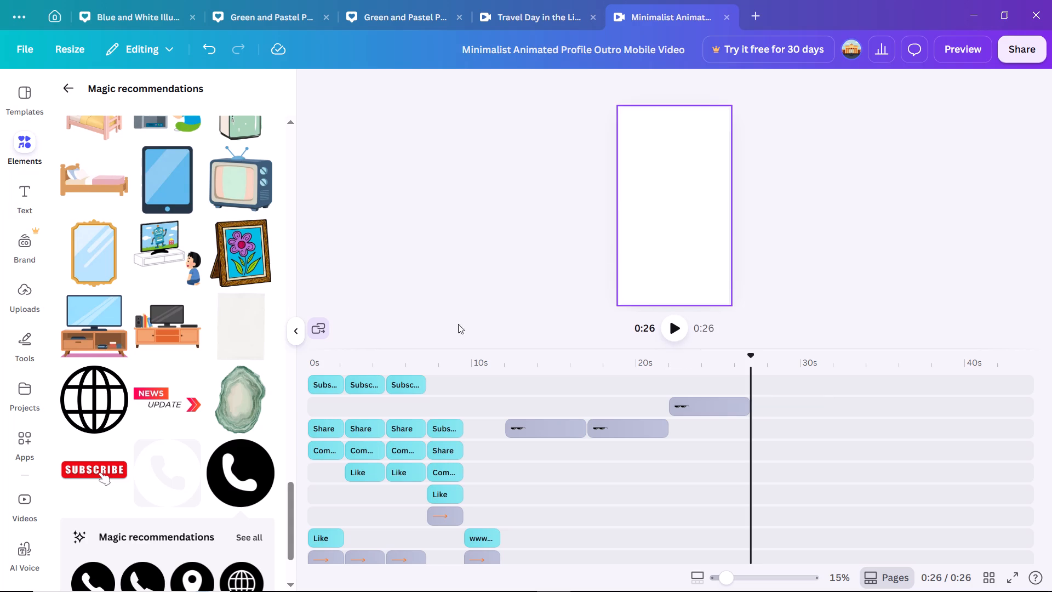
# Add the red SUBSCRIBE graphic with the hand cursor at 0:26 and centre it near the page's bottom edge.
pyautogui.click(99, 483)
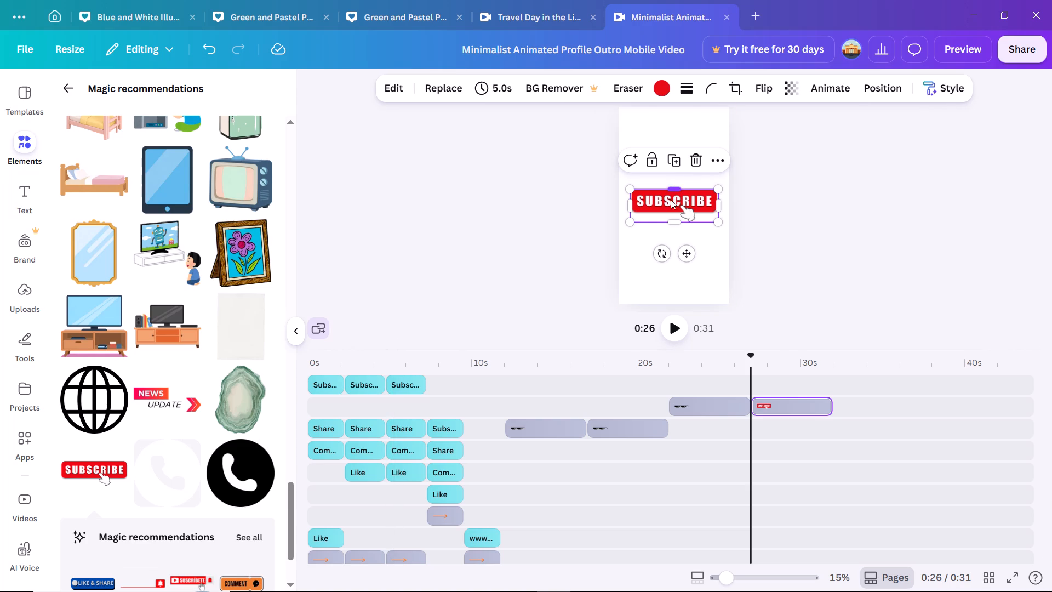
pyautogui.click(660, 210)
pyautogui.moveTo(655, 203); pyautogui.dragTo(662, 248)
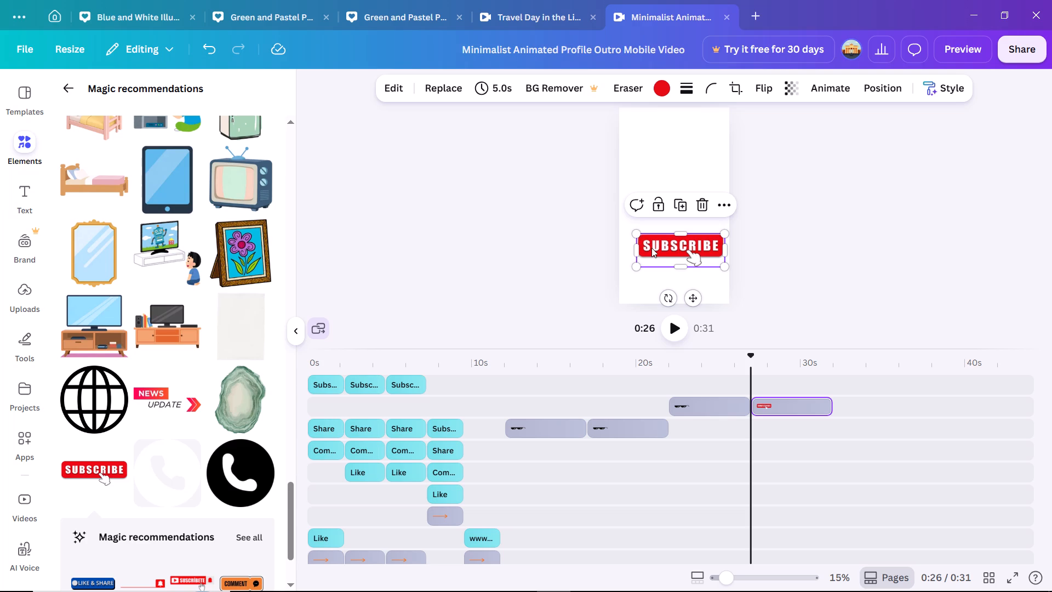
pyautogui.moveTo(651, 248); pyautogui.dragTo(655, 277)
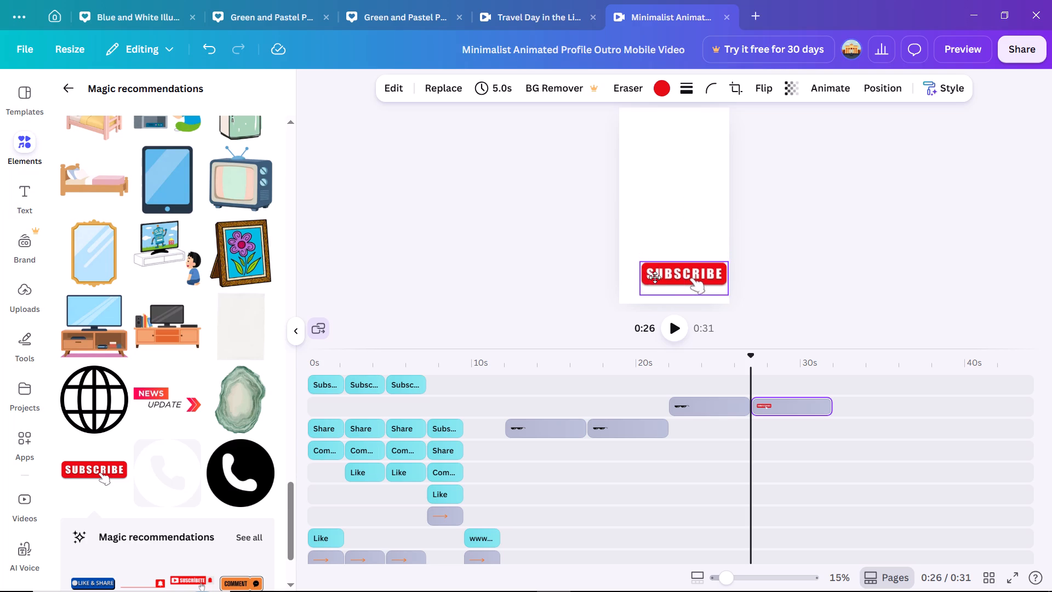
pyautogui.moveTo(655, 277); pyautogui.dragTo(654, 281)
pyautogui.moveTo(654, 281); pyautogui.dragTo(626, 307)
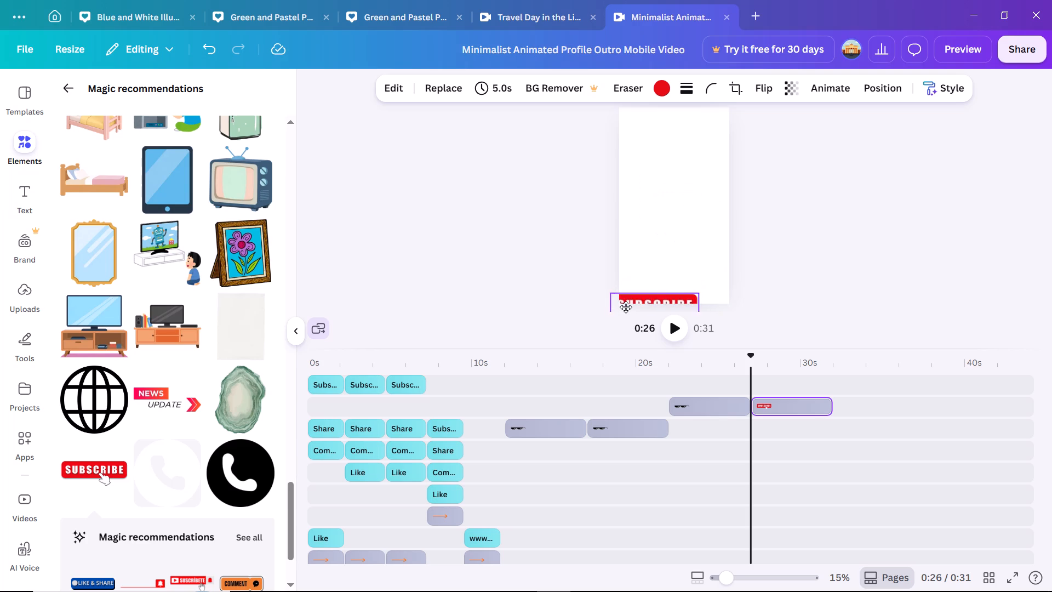
pyautogui.moveTo(626, 307); pyautogui.dragTo(646, 286)
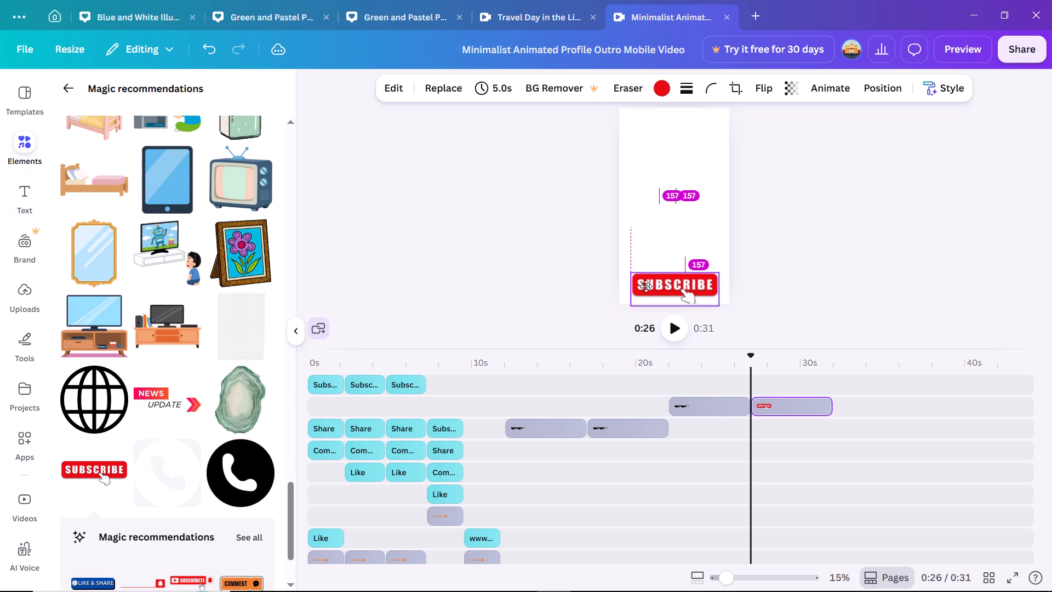
pyautogui.moveTo(646, 286); pyautogui.dragTo(646, 288)
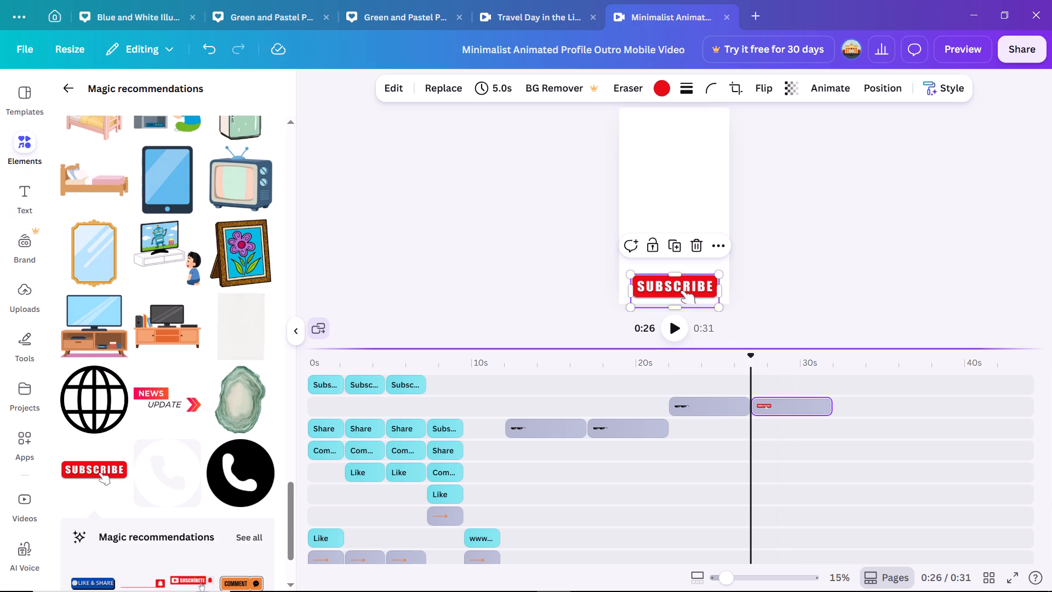
# Play the whole video from 0:00 to its end to review it with the SUBSCRIBE graphic.
pyautogui.click(318, 445)
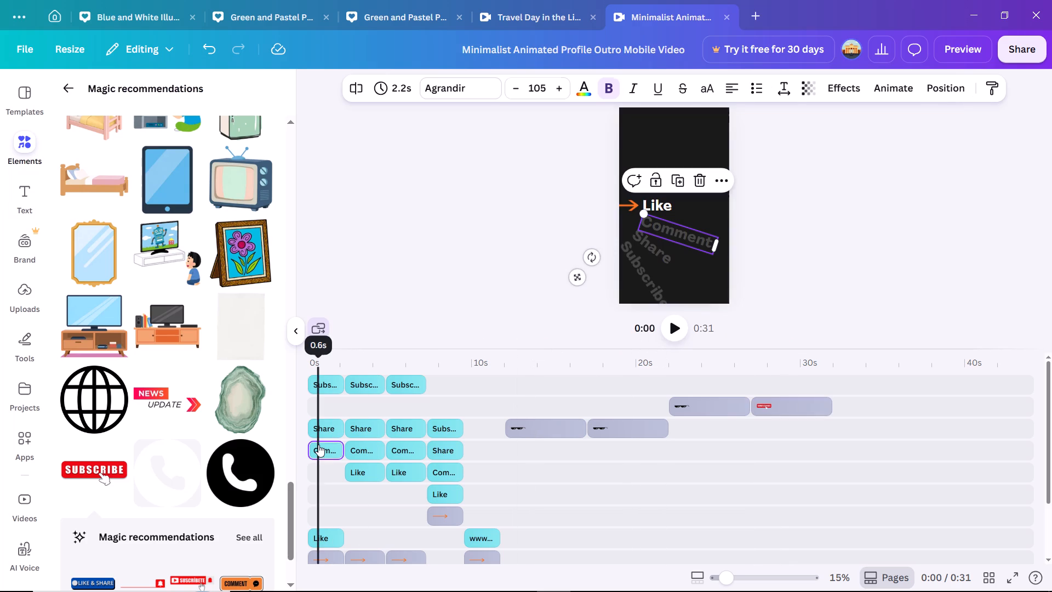
pyautogui.click(681, 323)
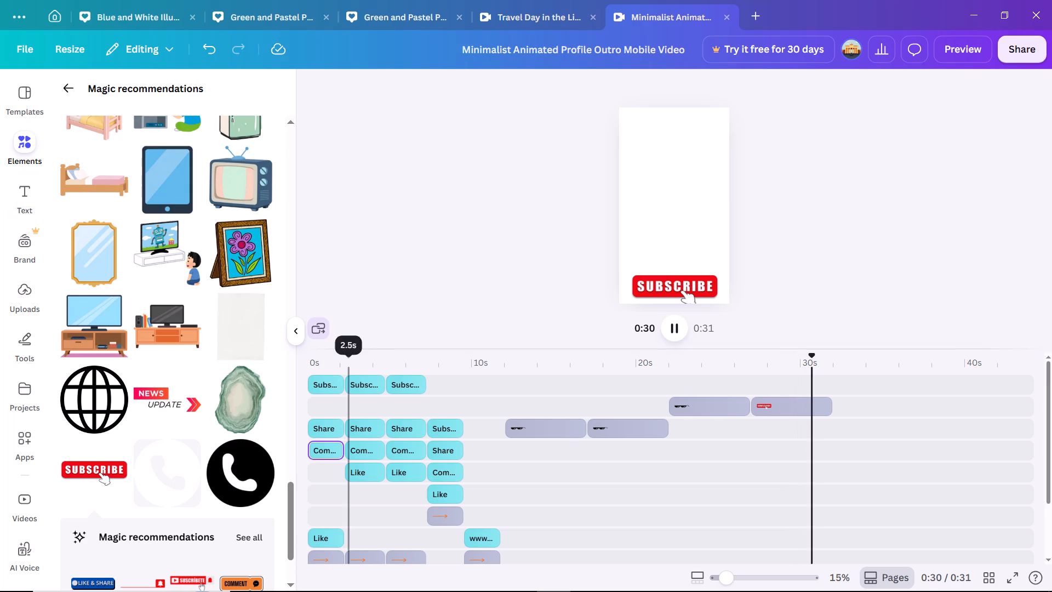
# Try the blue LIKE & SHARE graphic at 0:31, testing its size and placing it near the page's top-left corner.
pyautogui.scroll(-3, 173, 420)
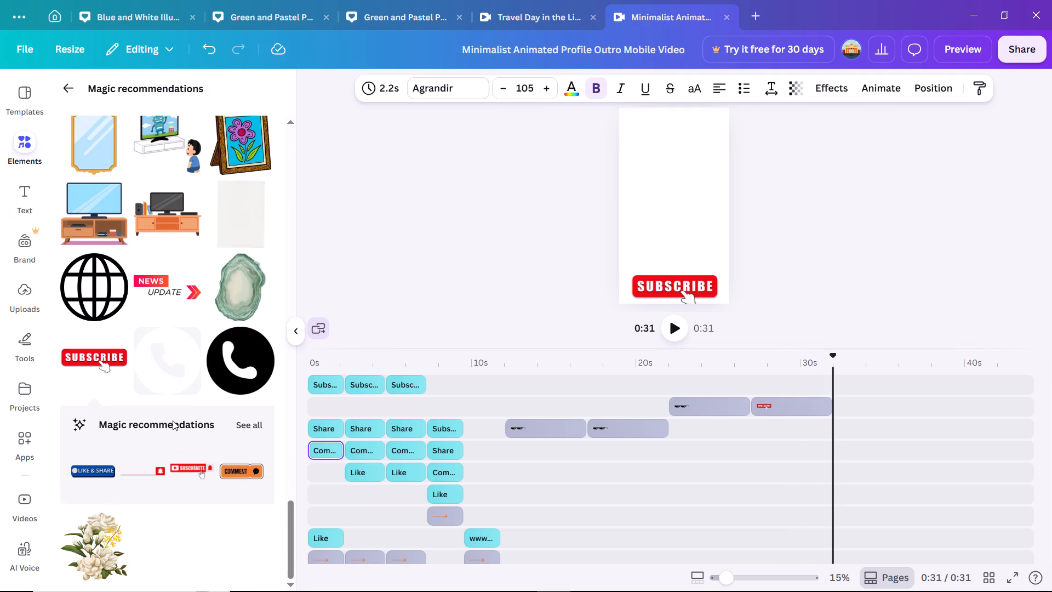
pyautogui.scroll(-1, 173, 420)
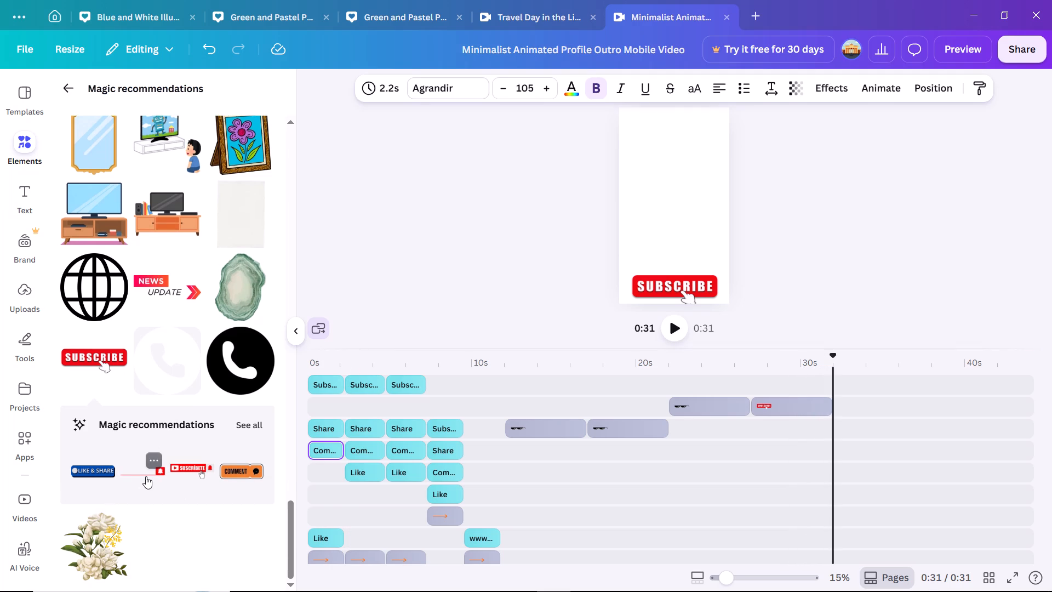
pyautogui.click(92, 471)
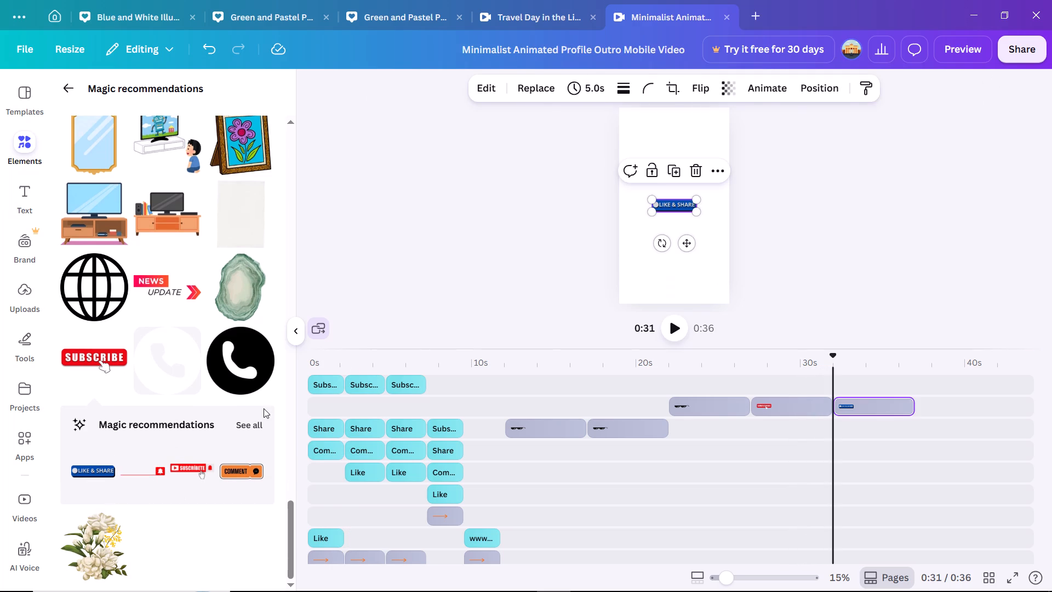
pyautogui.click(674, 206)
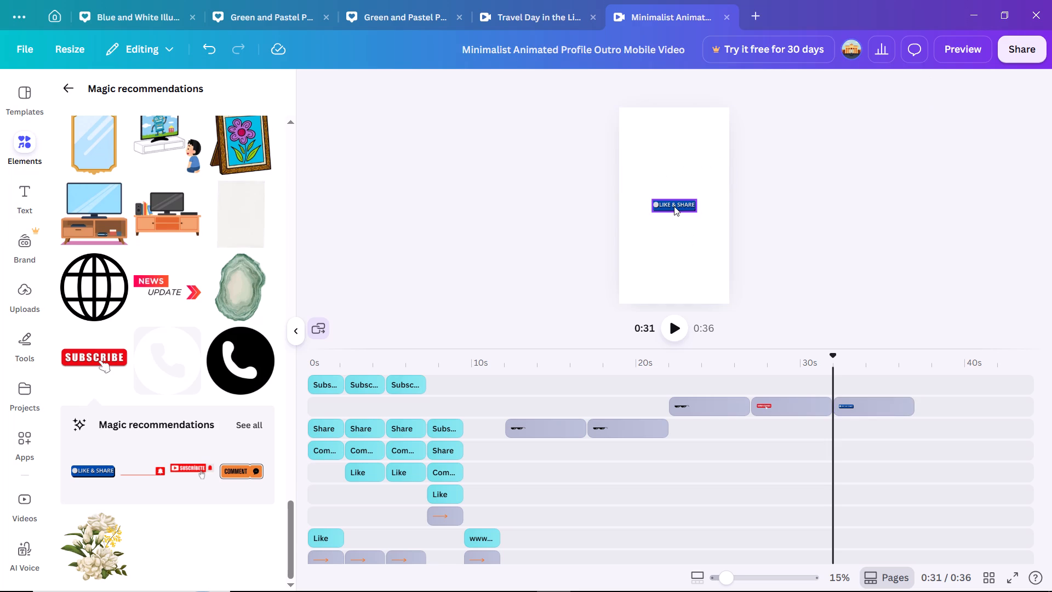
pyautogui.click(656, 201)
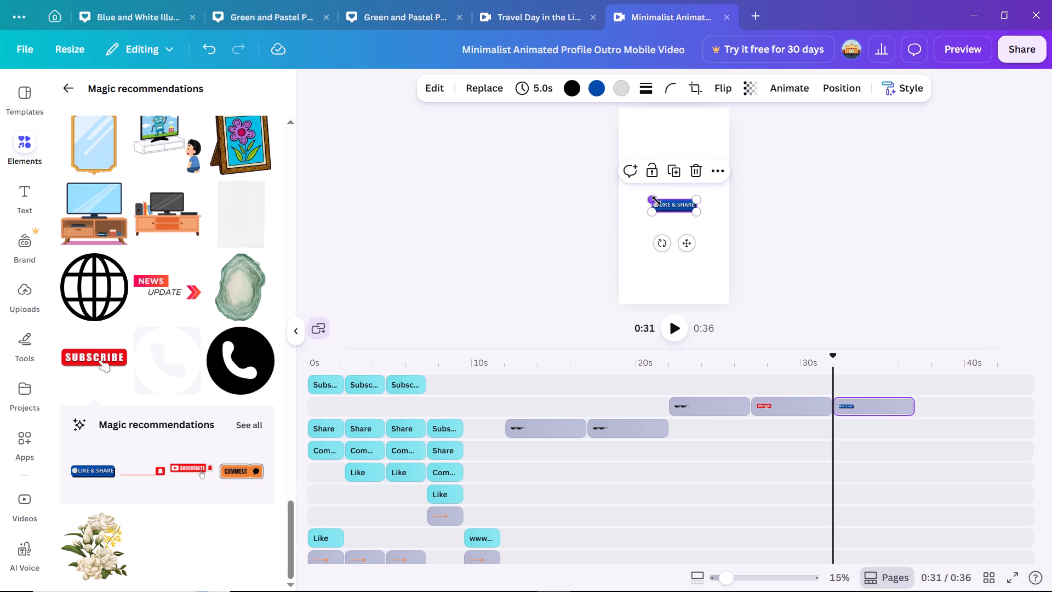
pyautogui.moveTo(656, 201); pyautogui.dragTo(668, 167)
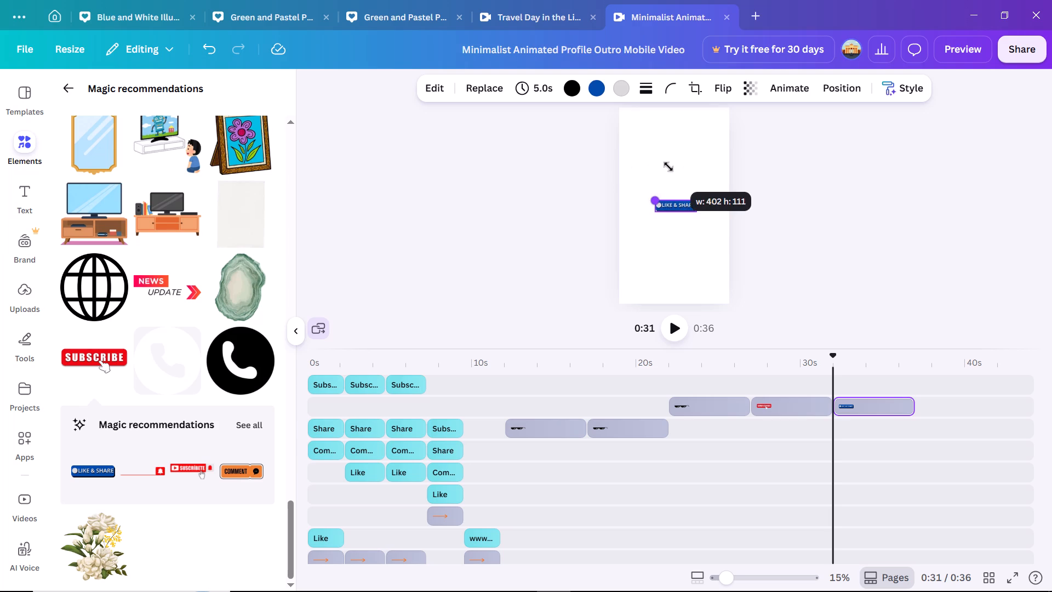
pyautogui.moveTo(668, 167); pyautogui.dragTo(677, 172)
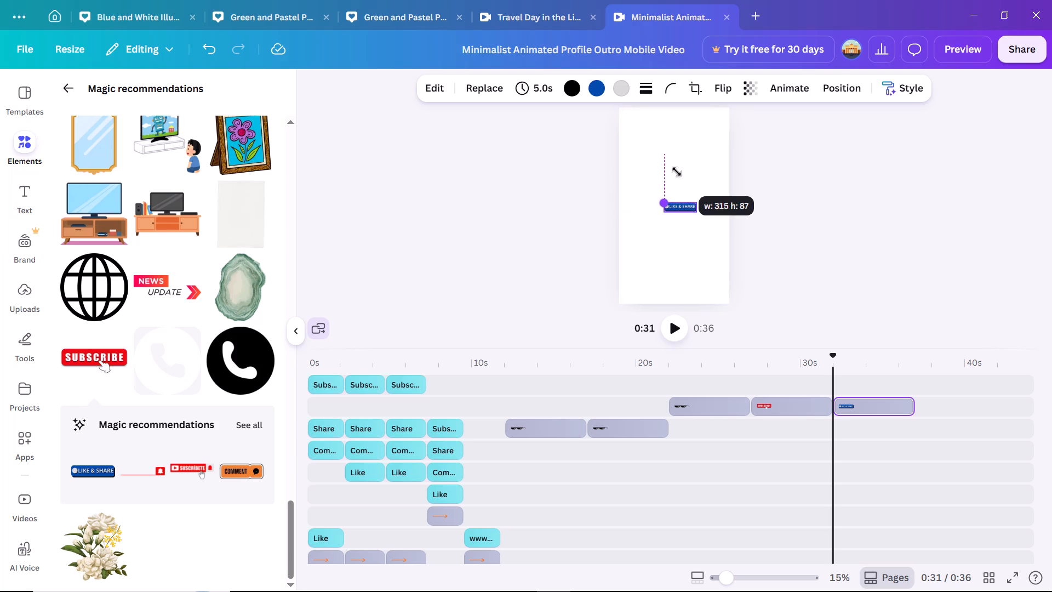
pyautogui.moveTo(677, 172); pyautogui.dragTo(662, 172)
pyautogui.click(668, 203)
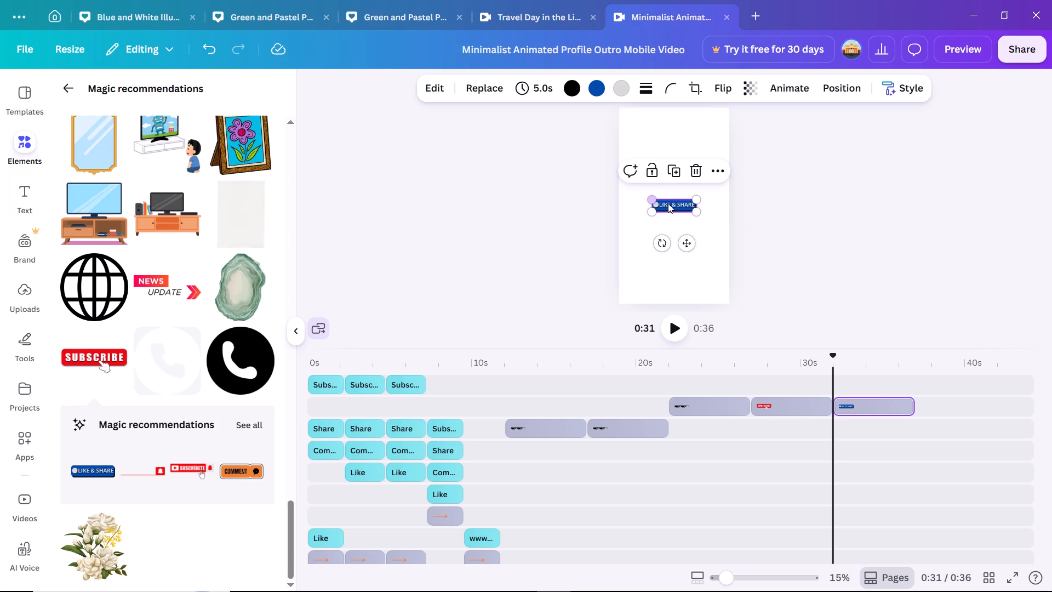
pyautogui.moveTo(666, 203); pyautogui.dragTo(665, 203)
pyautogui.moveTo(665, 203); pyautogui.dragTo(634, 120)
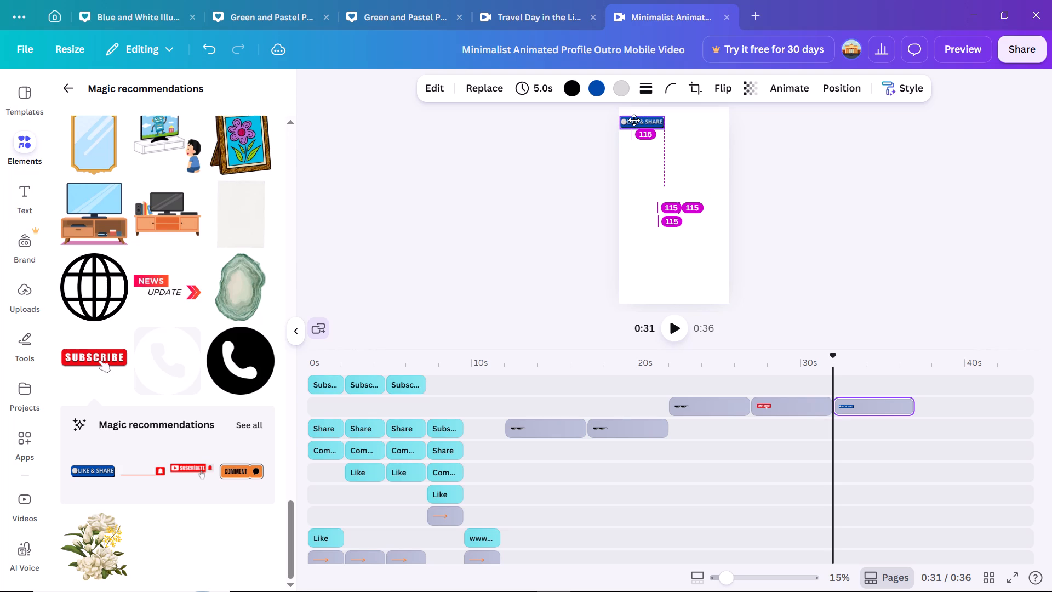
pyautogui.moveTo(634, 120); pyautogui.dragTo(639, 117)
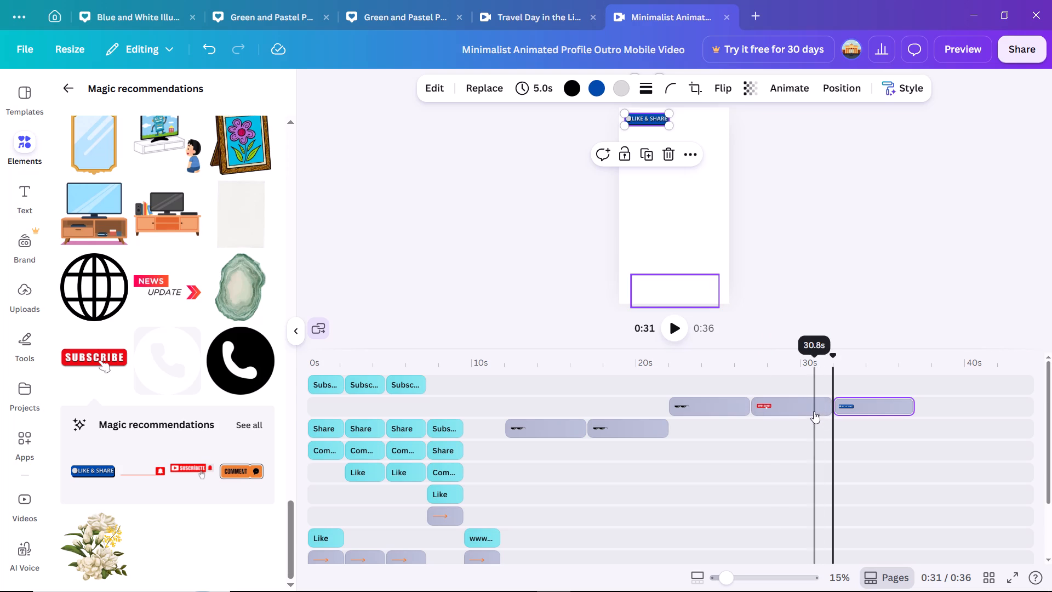
# Delete the red SUBSCRIBE graphic that precedes the LIKE & SHARE clip on the timeline.
pyautogui.click(760, 406)
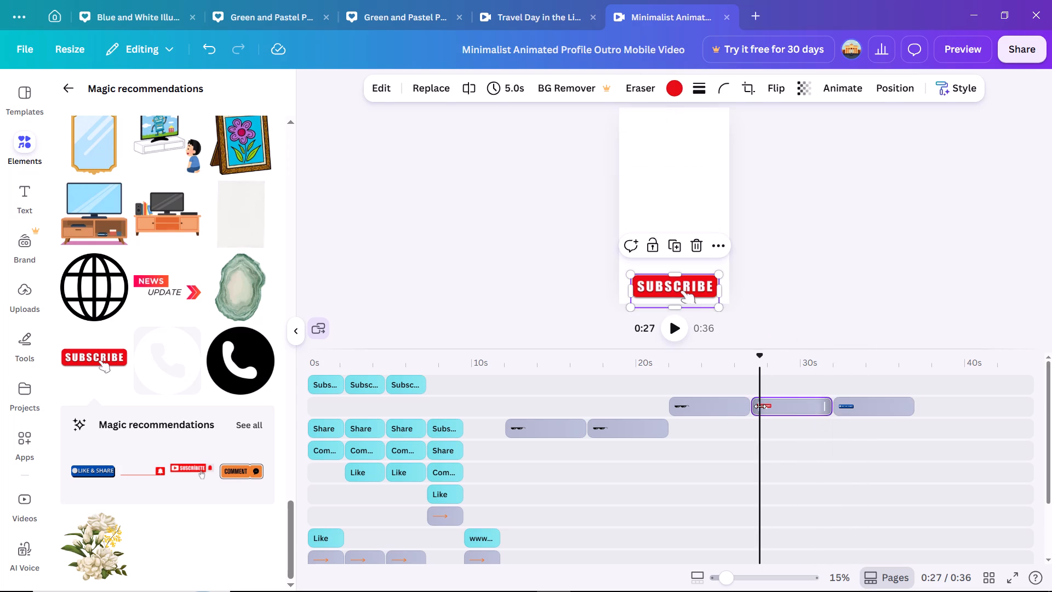
pyautogui.click(813, 401)
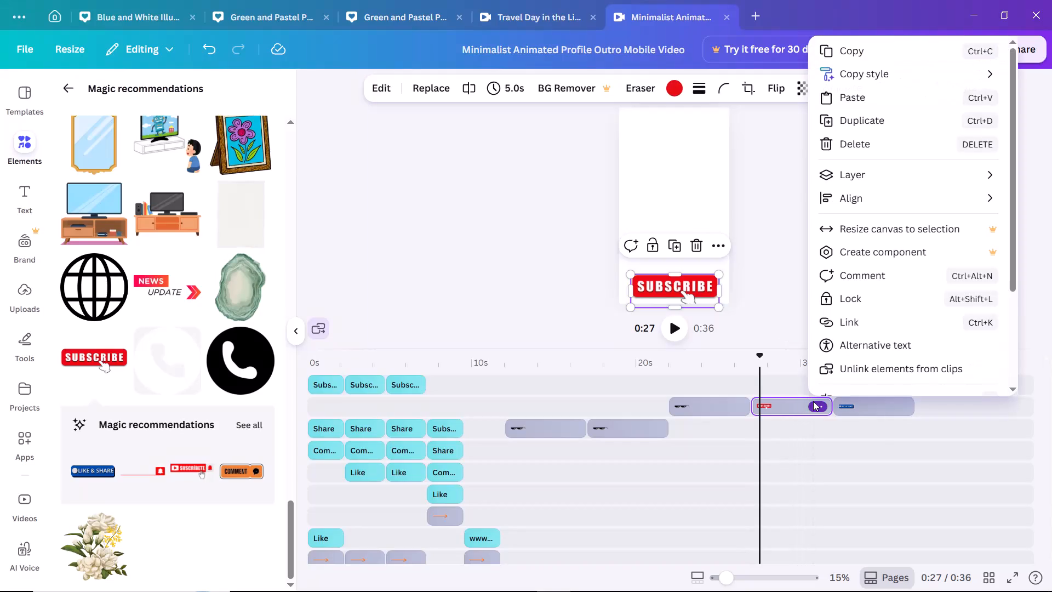
pyautogui.click(862, 144)
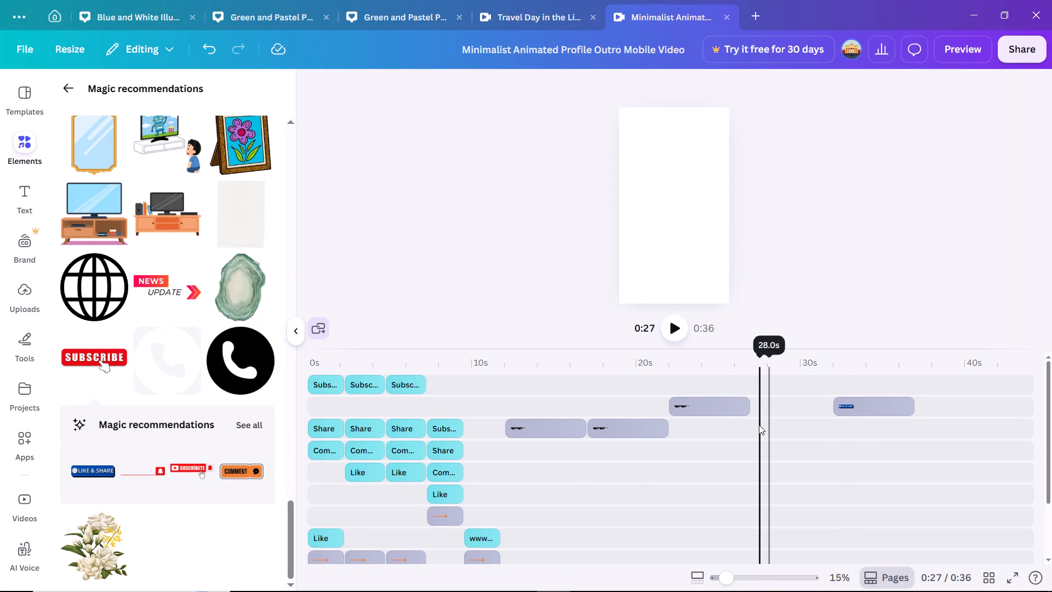
# Replace the LIKE & SHARE clip at 0:31 with a new copy of the same graphic added at 0:27.
pyautogui.click(92, 469)
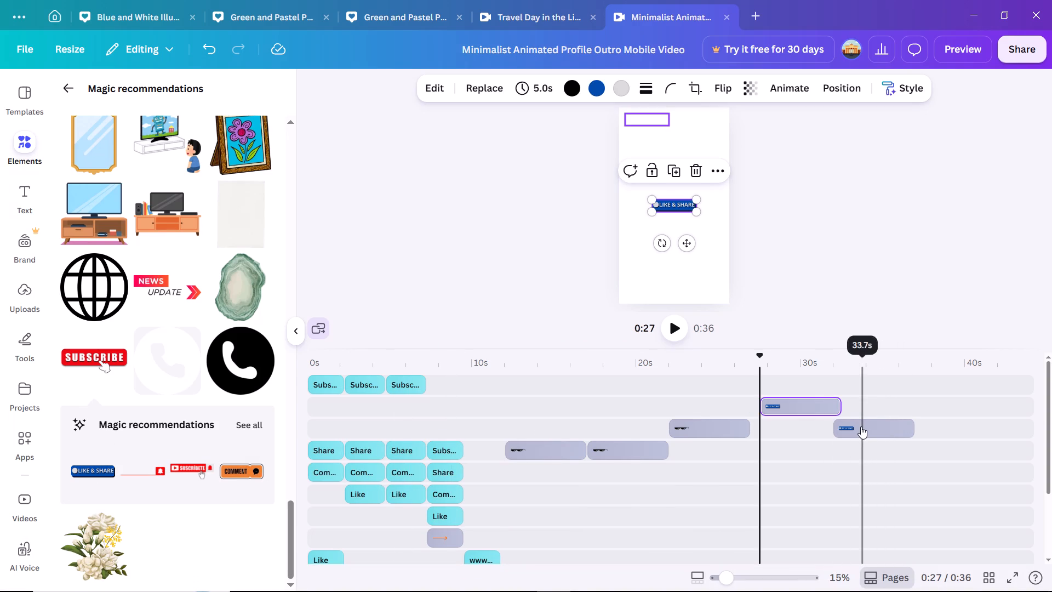
pyautogui.click(844, 423)
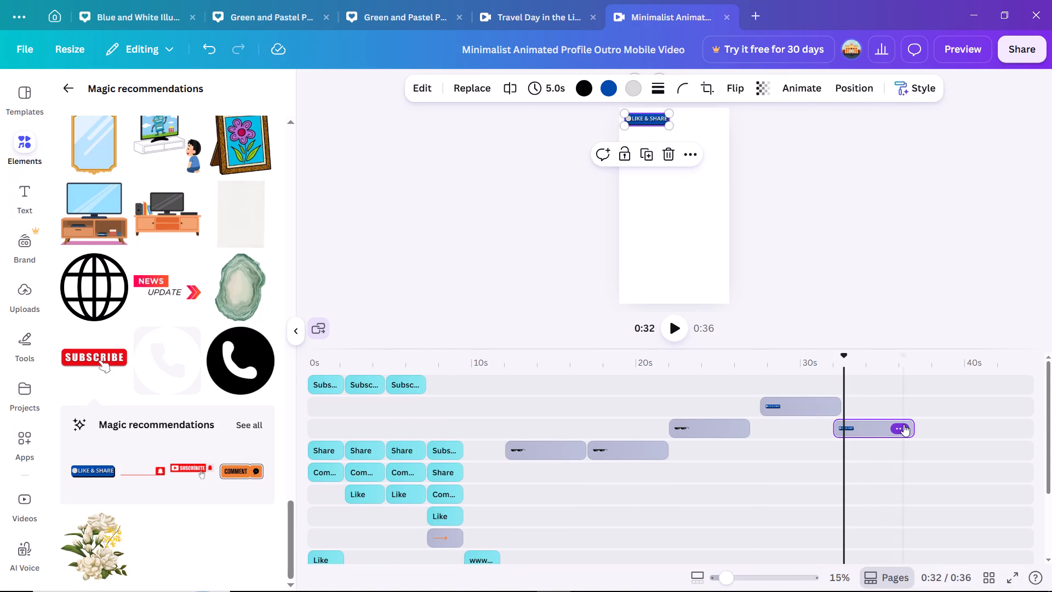
pyautogui.click(904, 424)
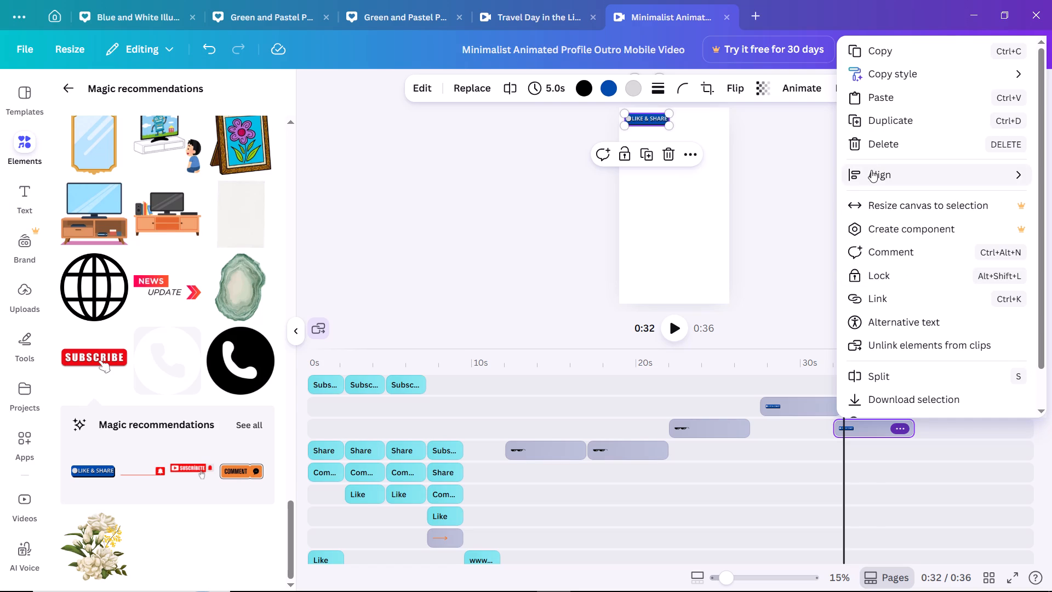
pyautogui.click(877, 149)
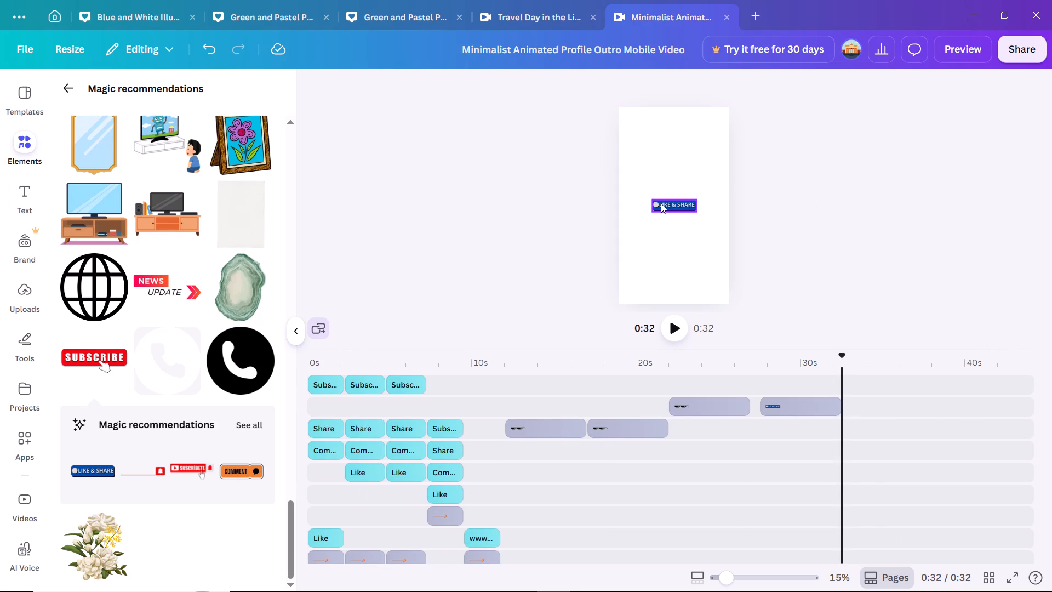
# Move the new LIKE & SHARE graphic into the page's top-left corner.
pyautogui.moveTo(661, 203); pyautogui.dragTo(637, 124)
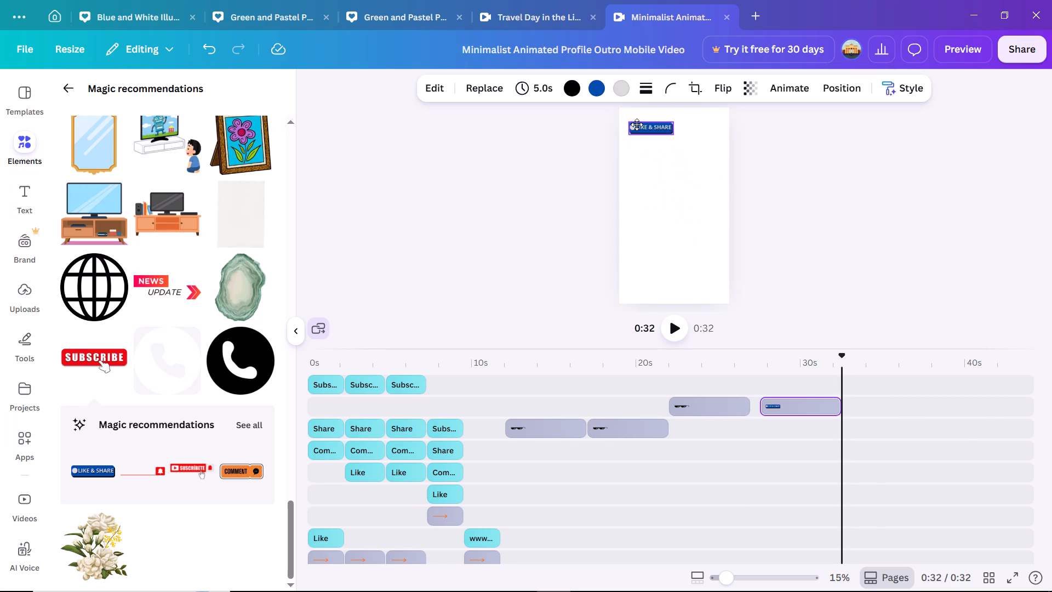
pyautogui.moveTo(637, 124); pyautogui.dragTo(632, 115)
pyautogui.click(836, 200)
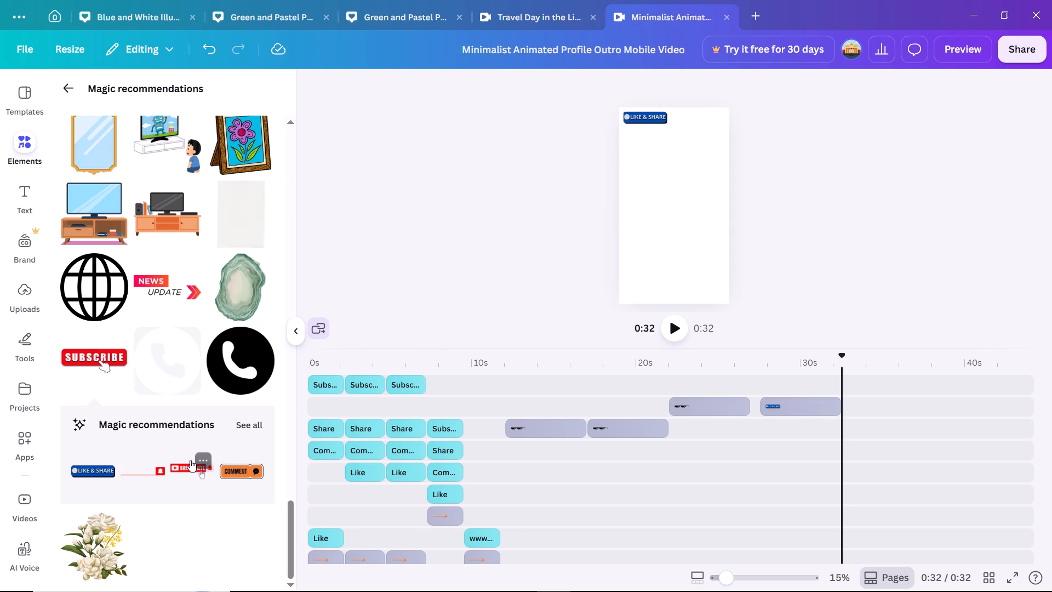
# Add the red line graphic with the bell at 0:32 and place it just below and beside the LIKE & SHARE graphic.
pyautogui.click(151, 474)
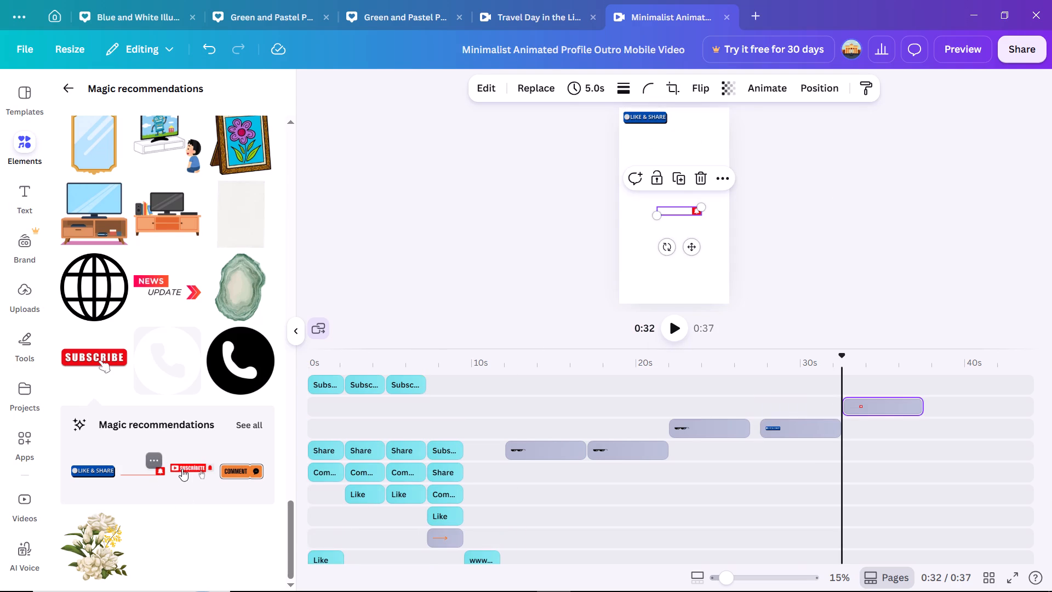
pyautogui.rightClick(687, 213)
pyautogui.click(687, 213)
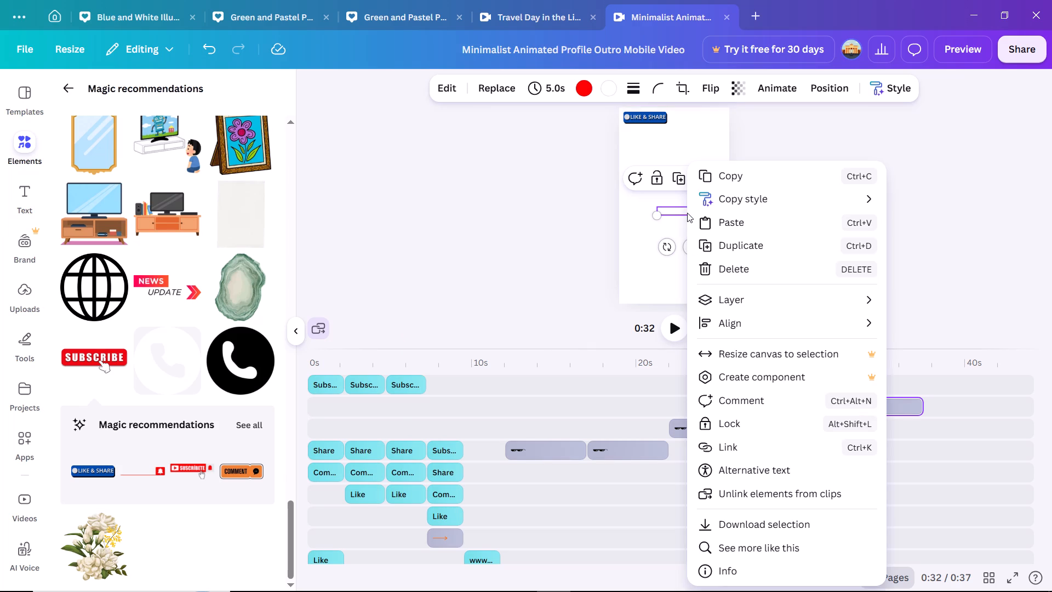
pyautogui.click(929, 179)
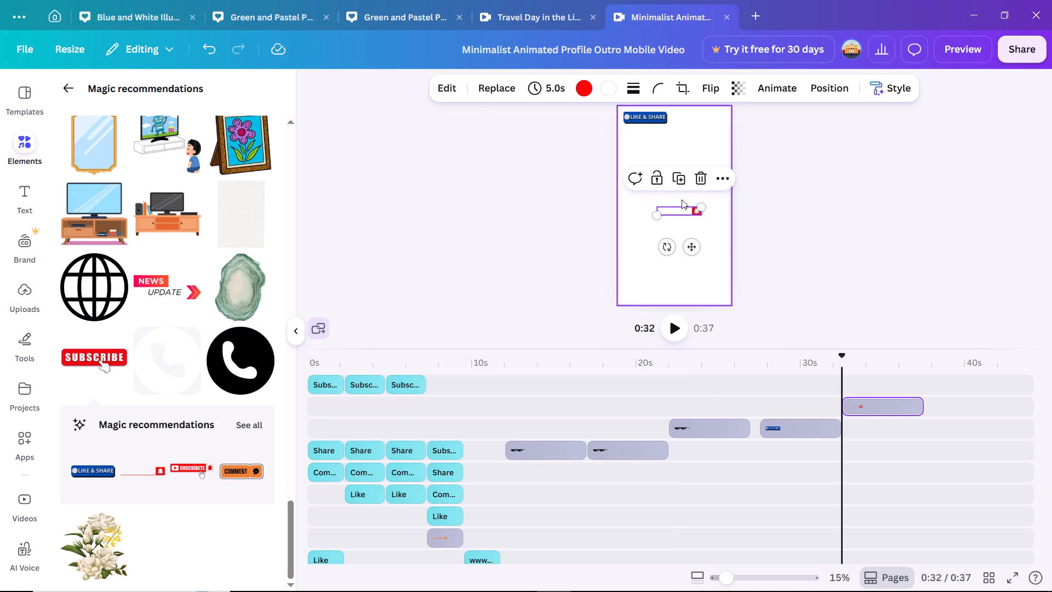
pyautogui.moveTo(681, 208); pyautogui.dragTo(688, 184)
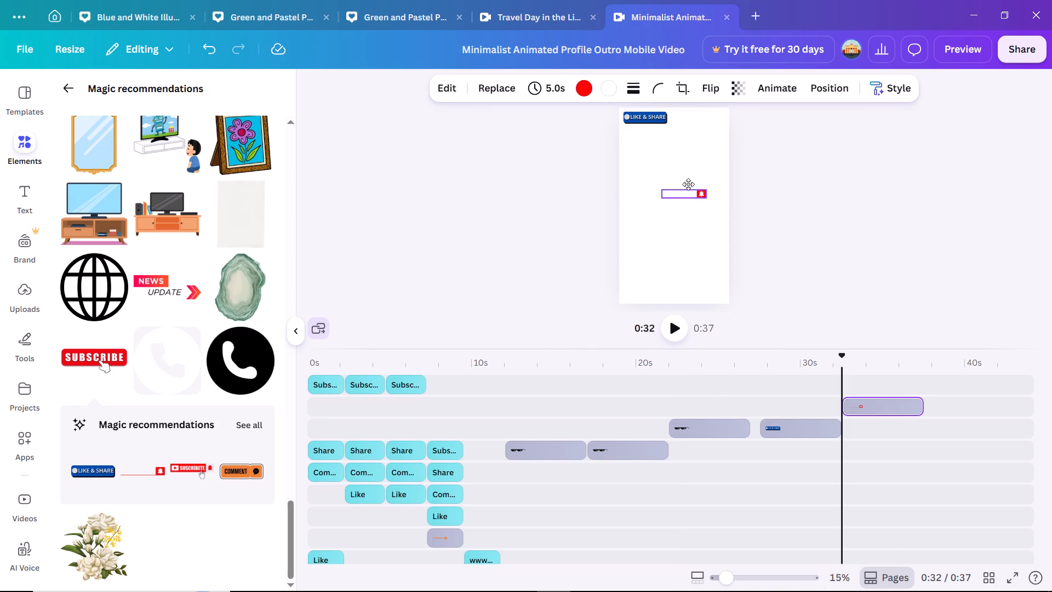
pyautogui.moveTo(688, 184); pyautogui.dragTo(688, 124)
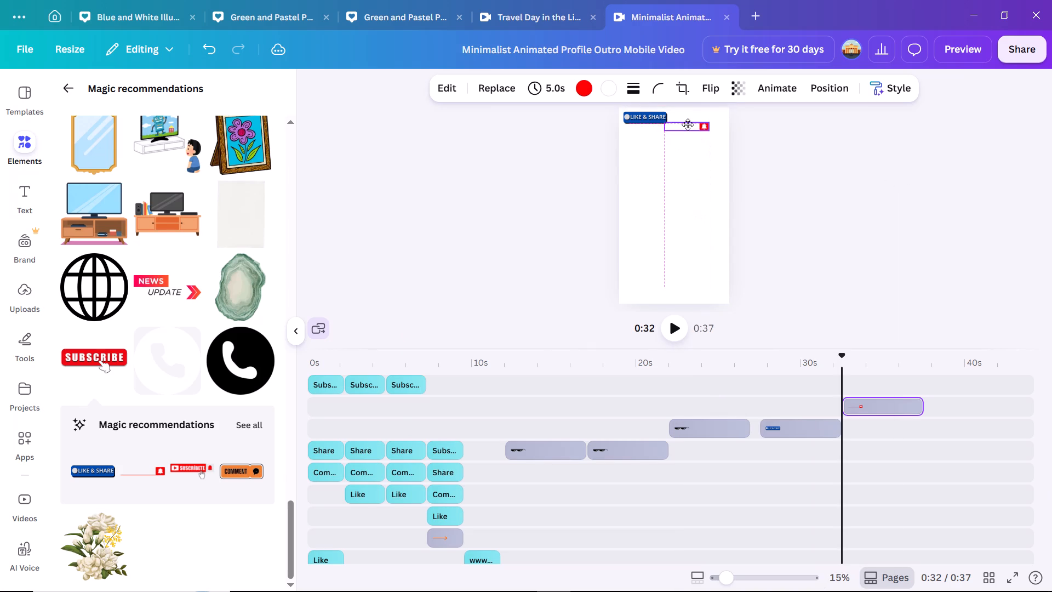
pyautogui.moveTo(688, 124); pyautogui.dragTo(688, 129)
pyautogui.click(811, 174)
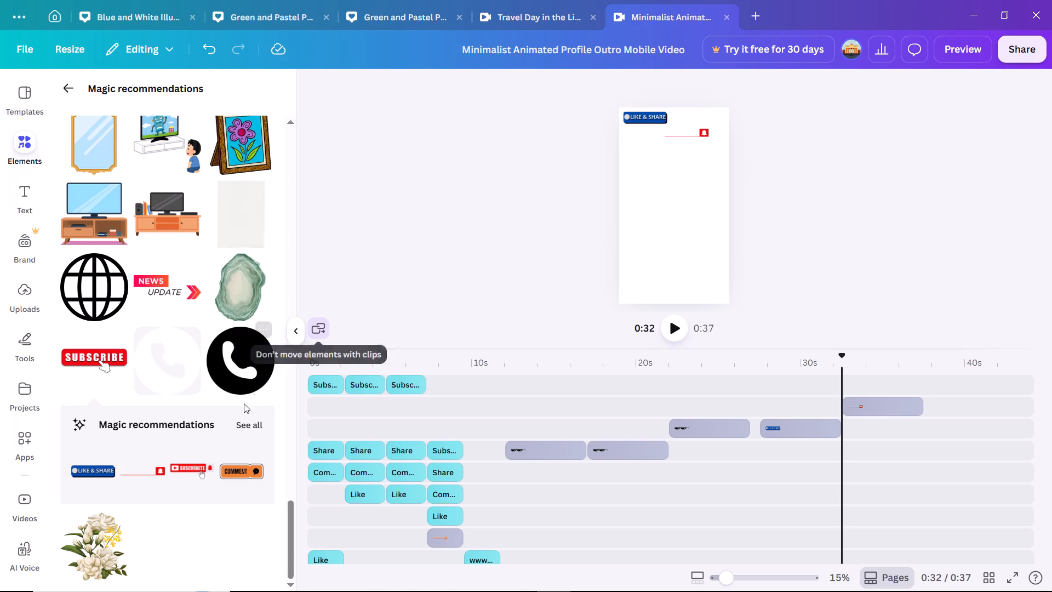
# Add the red SUSCRÍBETE graphic at 0:32 and crop its lower edge up to the banner to trim the hand cursor.
pyautogui.click(184, 471)
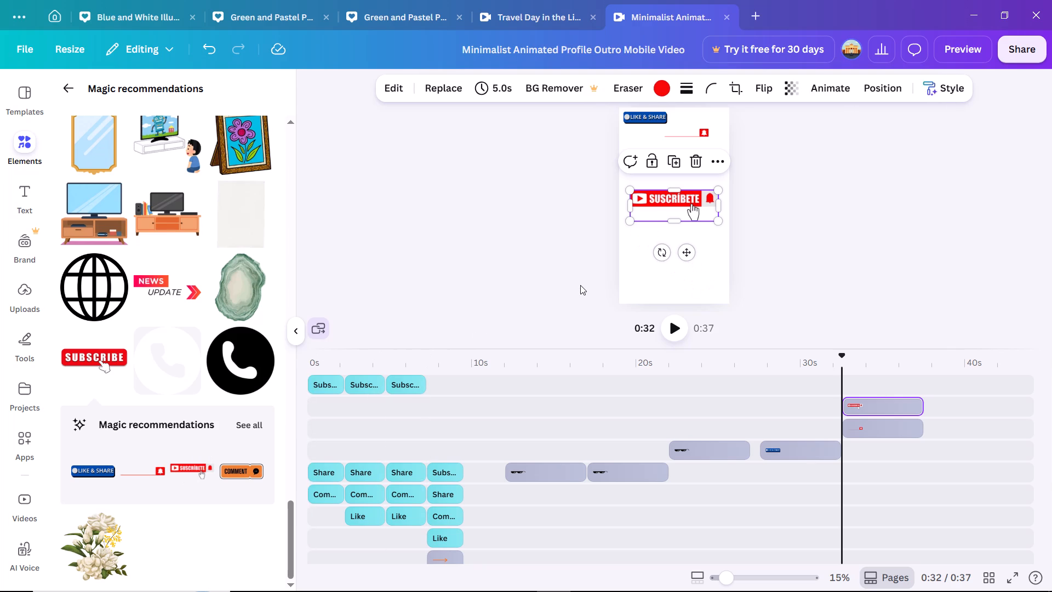
pyautogui.click(700, 216)
pyautogui.moveTo(700, 216); pyautogui.dragTo(694, 169)
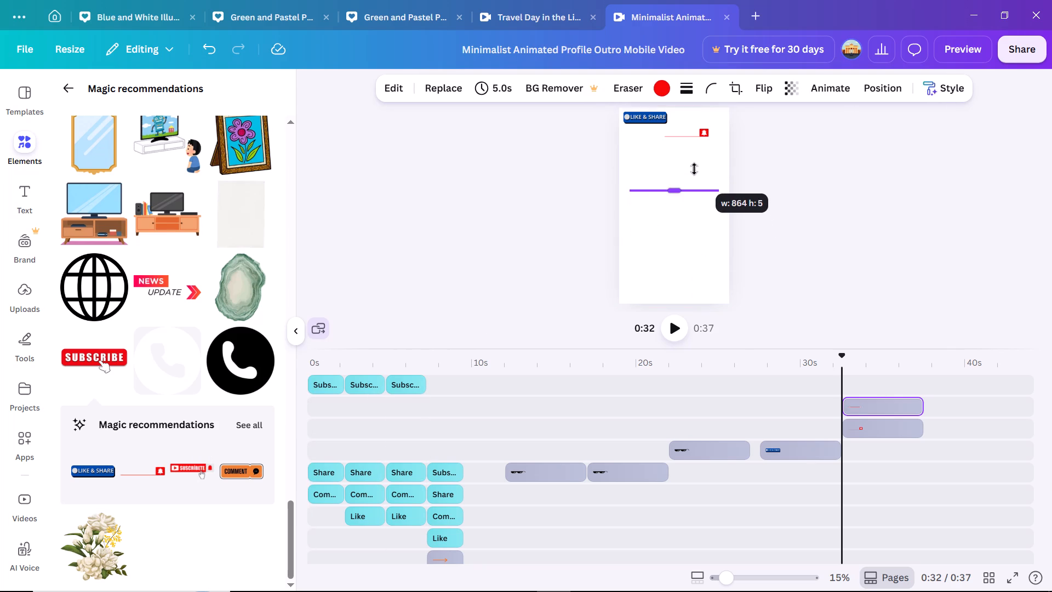
pyautogui.moveTo(694, 169); pyautogui.dragTo(695, 201)
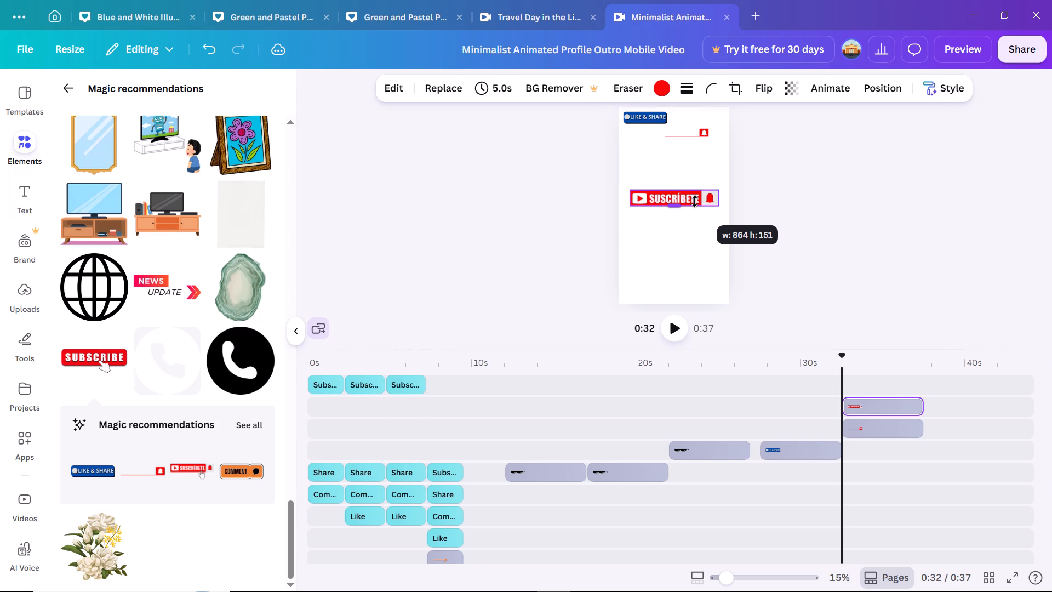
pyautogui.moveTo(695, 201); pyautogui.dragTo(699, 214)
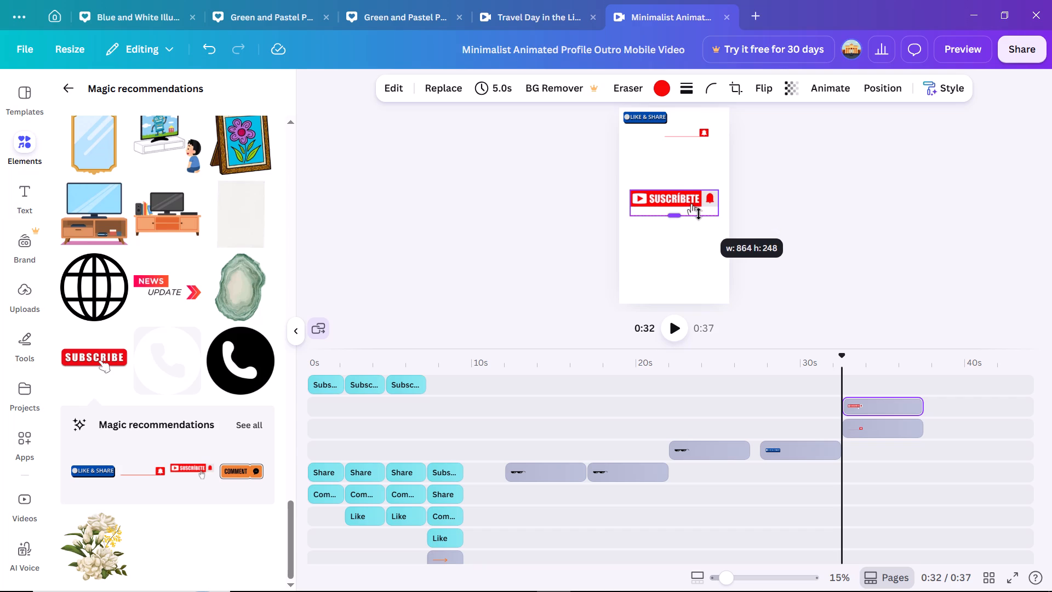
pyautogui.moveTo(699, 214); pyautogui.dragTo(699, 198)
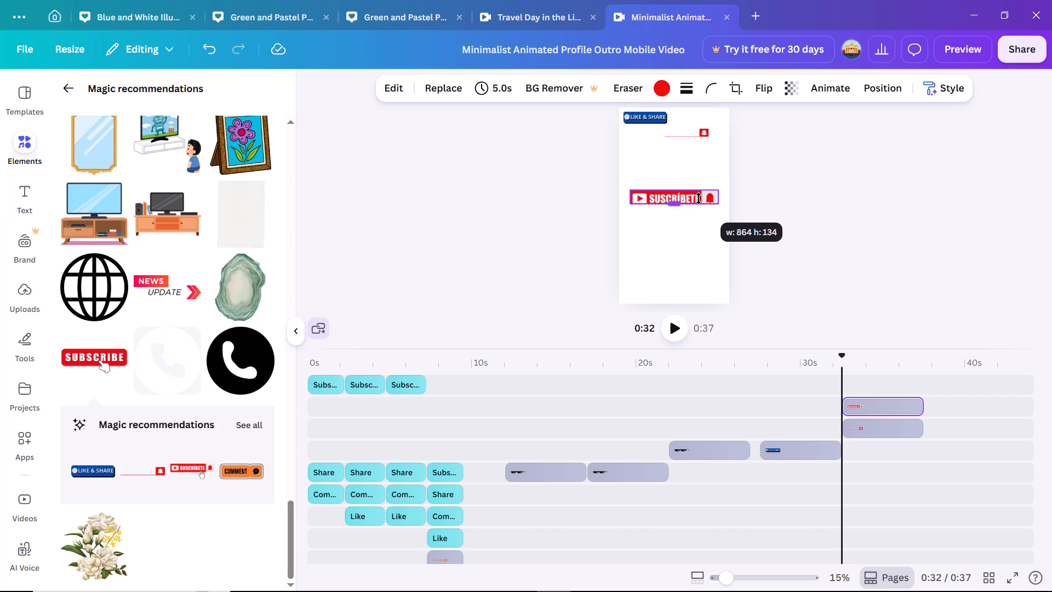
pyautogui.moveTo(699, 198); pyautogui.dragTo(699, 203)
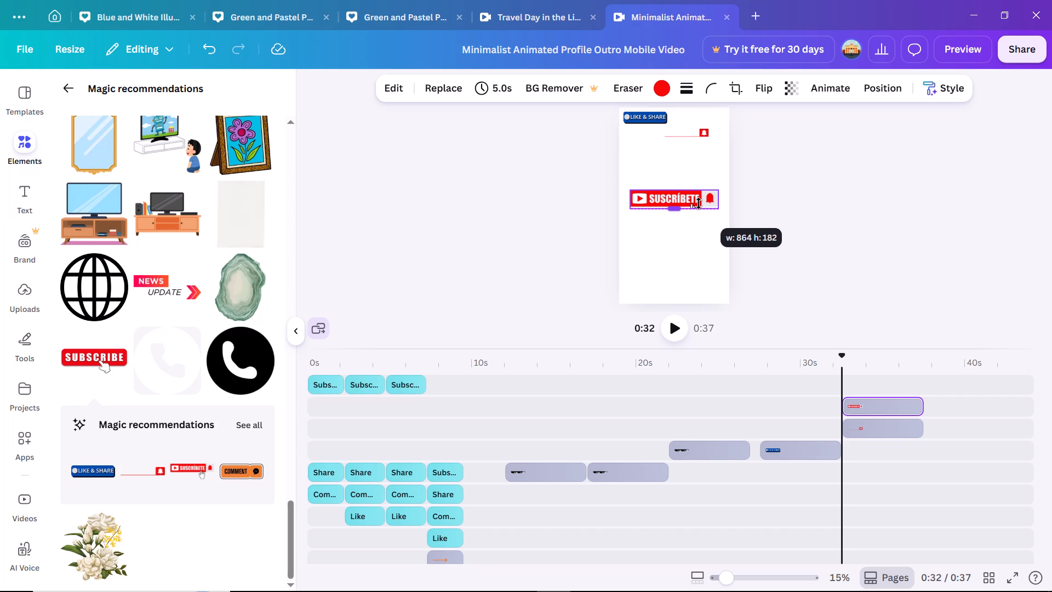
pyautogui.moveTo(699, 203); pyautogui.dragTo(701, 200)
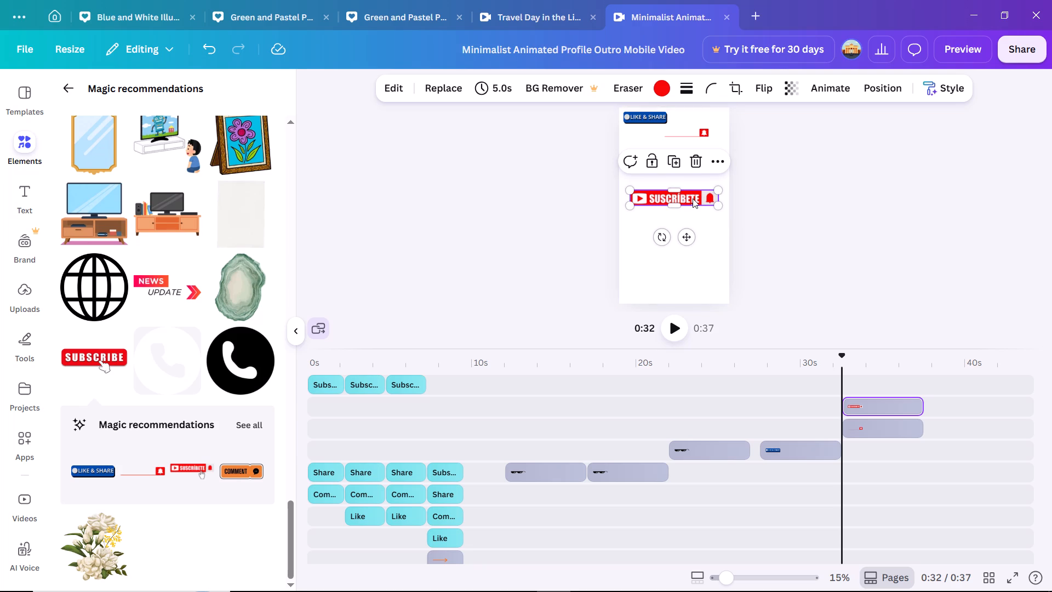
# Move the SUSCRÍBETE banner down to the bottom edge of the page, roughly centred horizontally.
pyautogui.click(693, 198)
pyautogui.moveTo(693, 198); pyautogui.dragTo(701, 169)
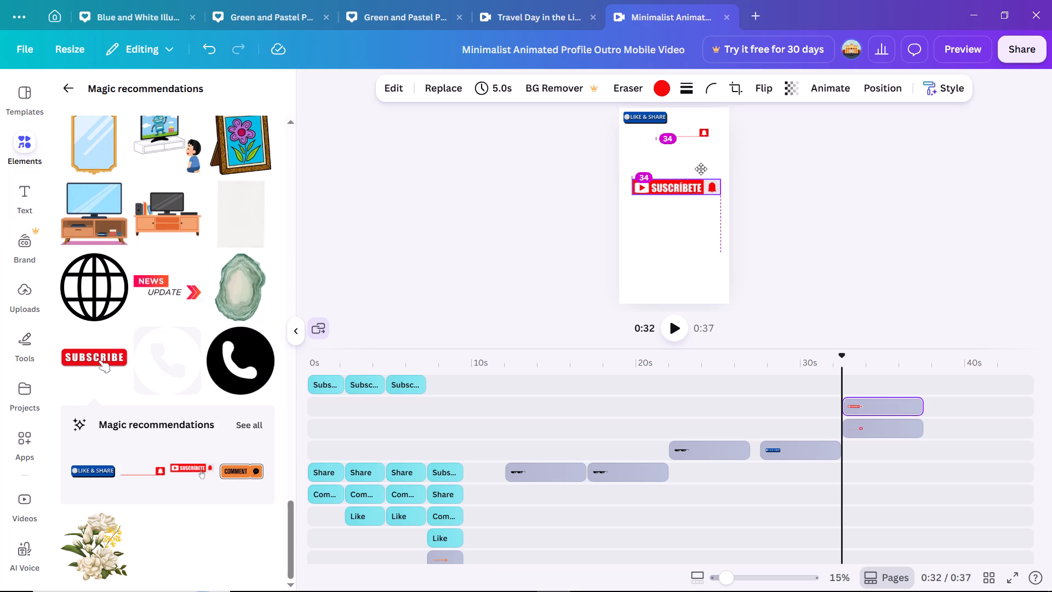
pyautogui.moveTo(701, 169); pyautogui.dragTo(699, 163)
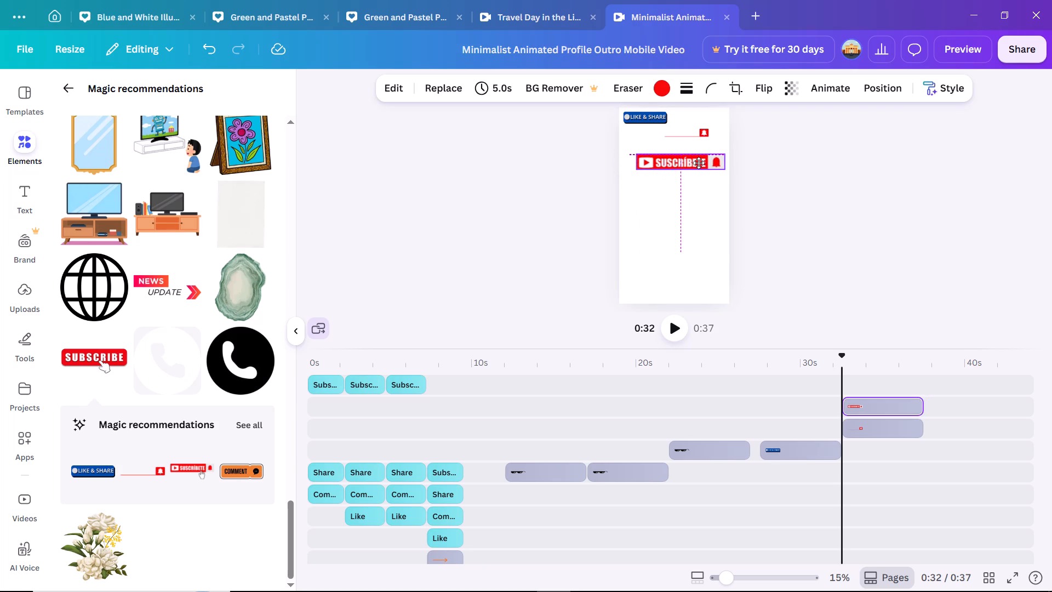
pyautogui.moveTo(699, 163); pyautogui.dragTo(681, 291)
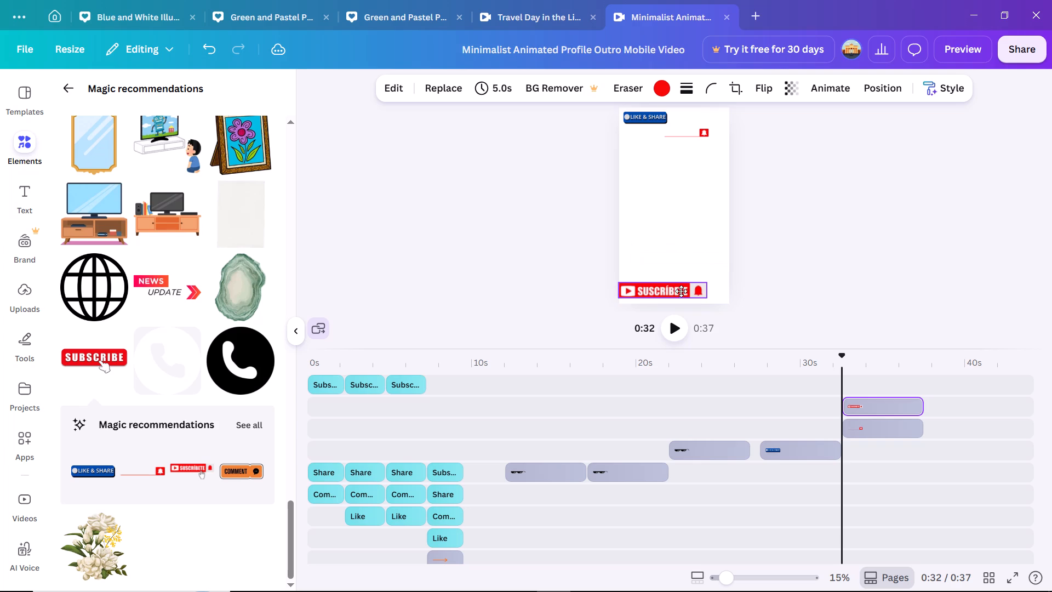
pyautogui.moveTo(681, 291); pyautogui.dragTo(690, 291)
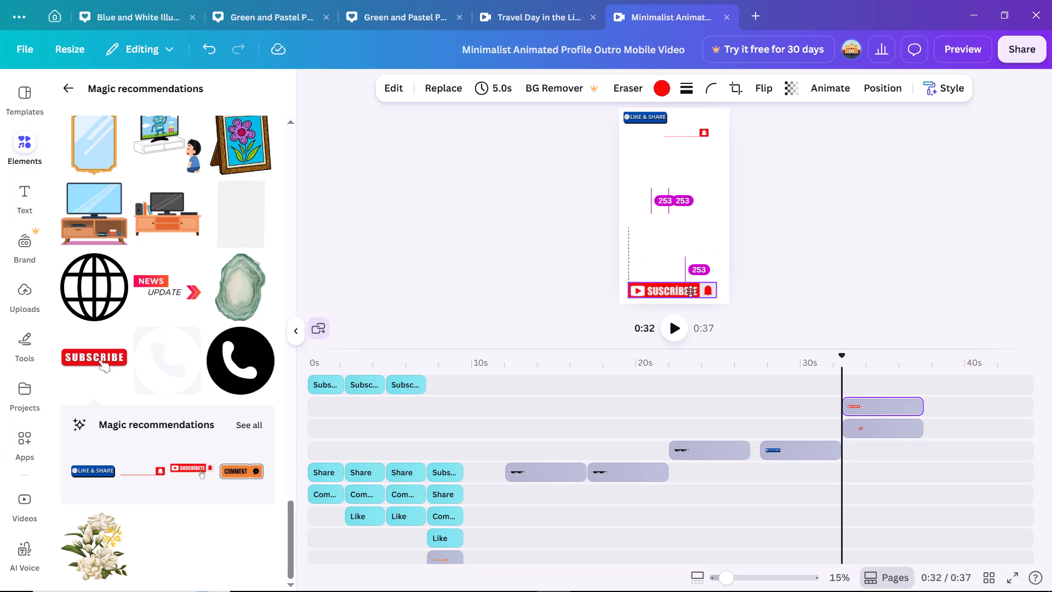
pyautogui.moveTo(690, 291); pyautogui.dragTo(690, 297)
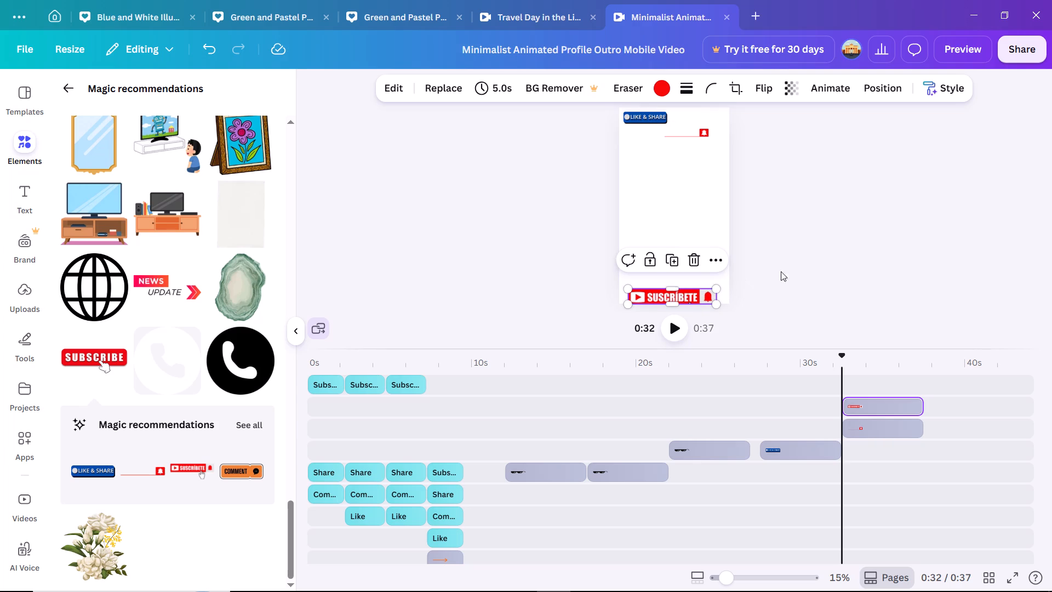
pyautogui.click(792, 269)
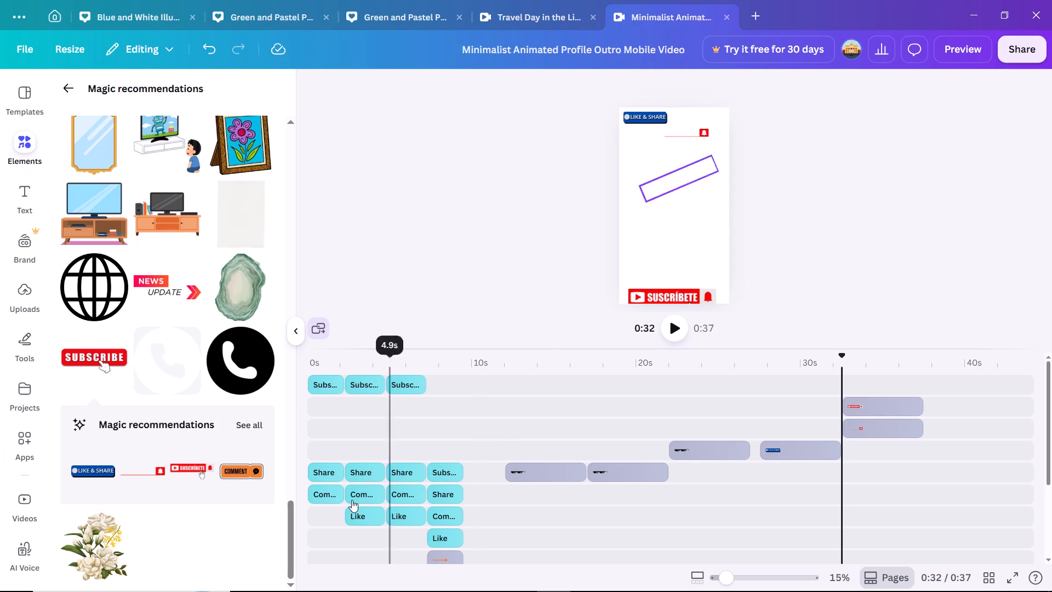
# Add the orange COMMENT graphic at 0:32 and place it at the page's left edge, below the LIKE & SHARE graphic.
pyautogui.click(235, 474)
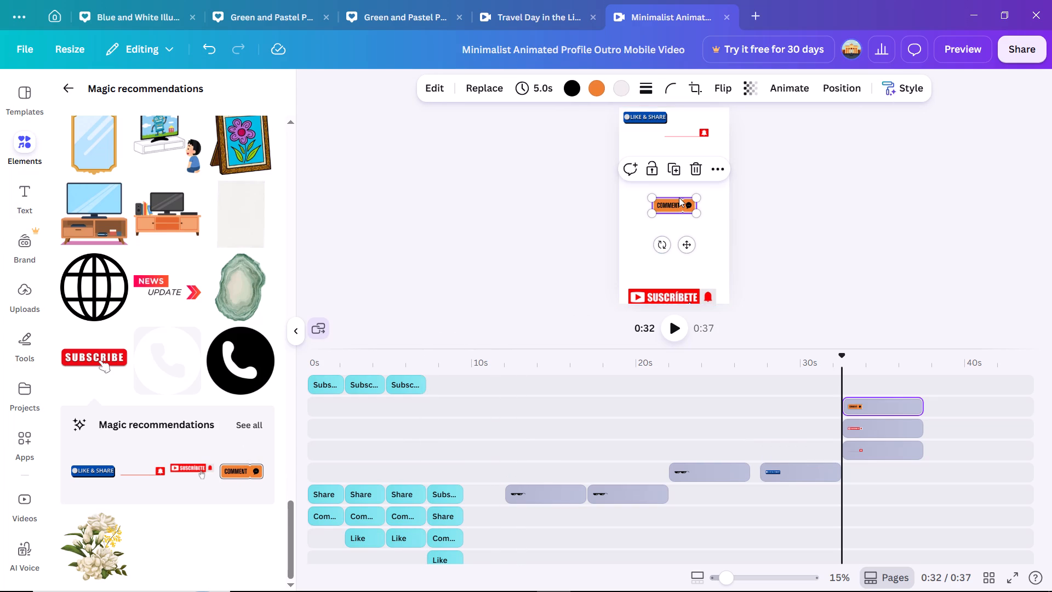
pyautogui.moveTo(679, 197); pyautogui.dragTo(658, 149)
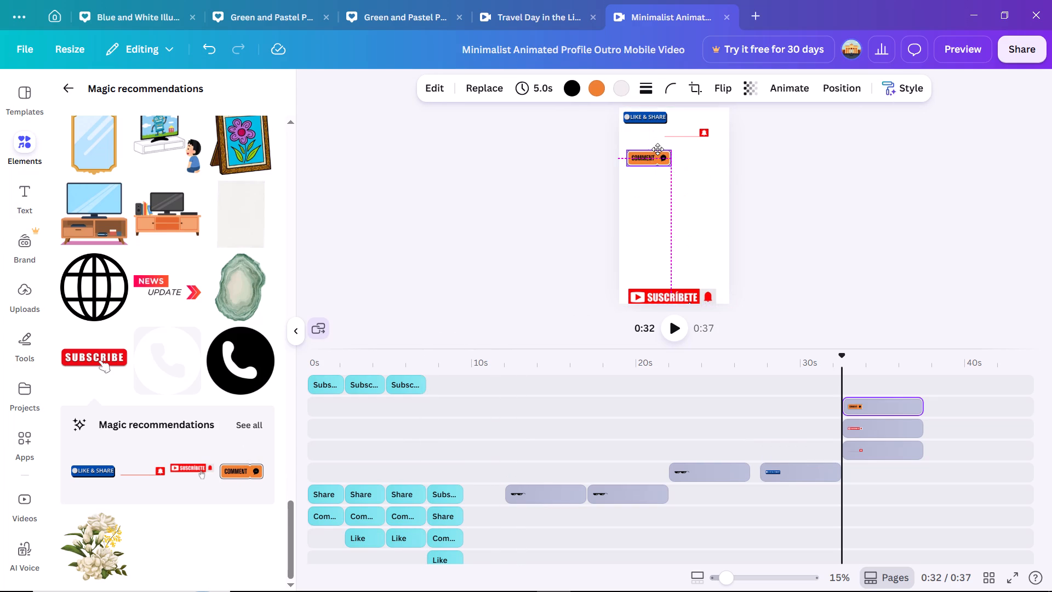
pyautogui.moveTo(658, 149); pyautogui.dragTo(649, 147)
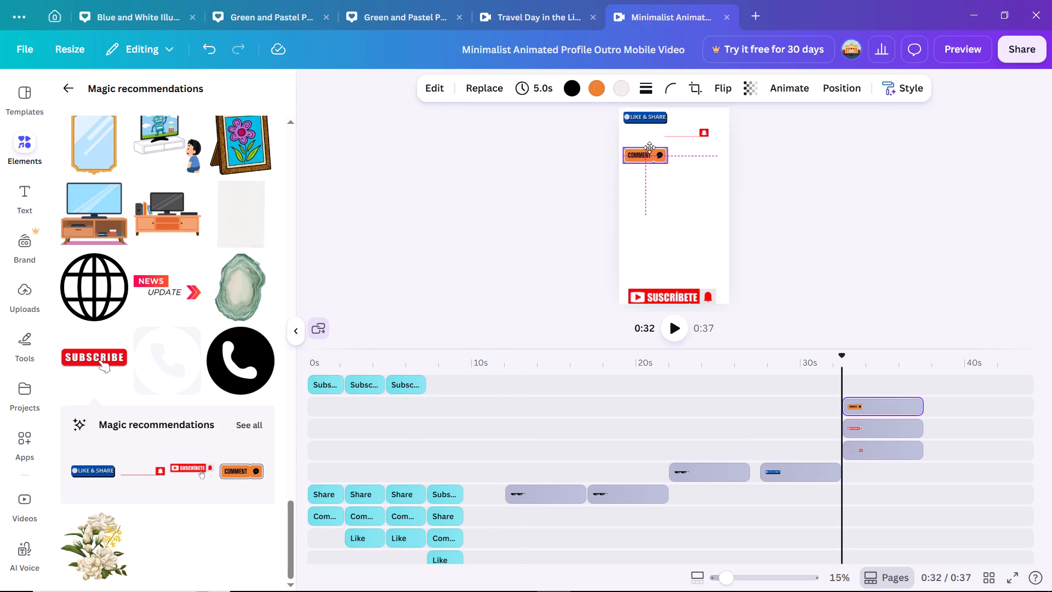
pyautogui.moveTo(649, 147); pyautogui.dragTo(648, 147)
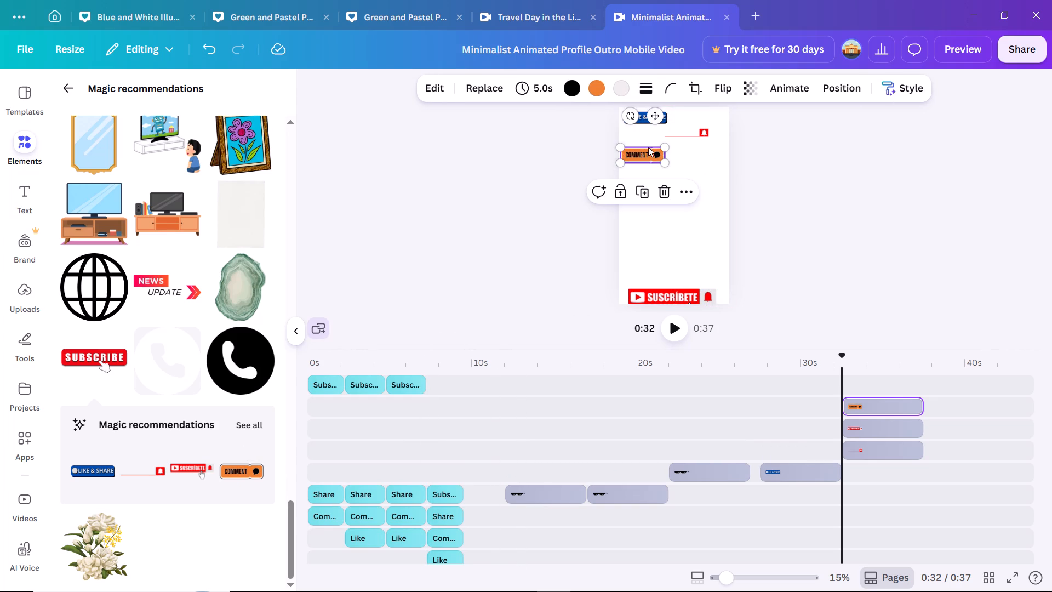
pyautogui.click(791, 178)
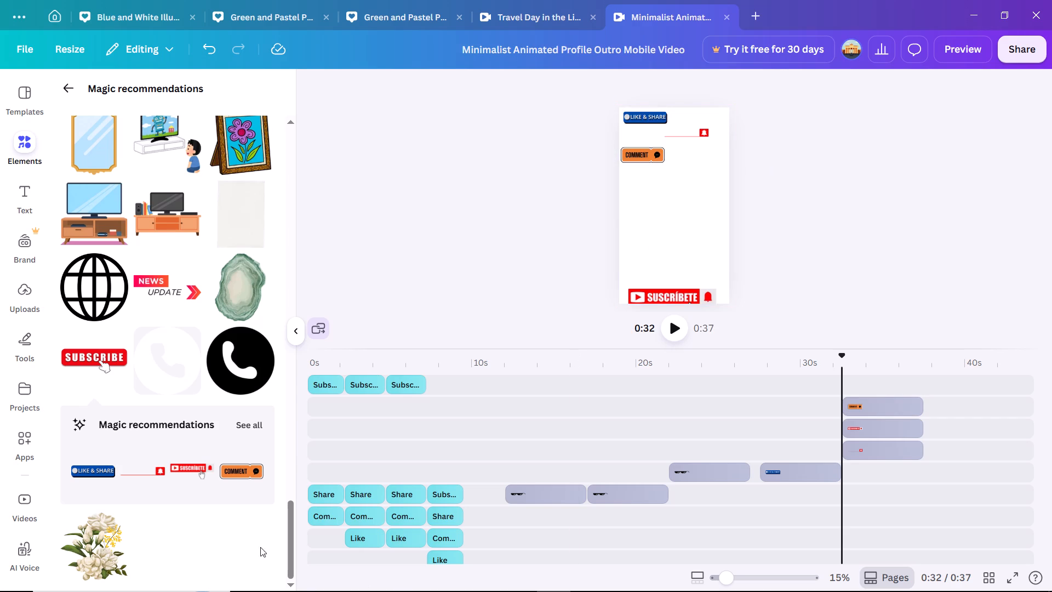
# Play the video from the start to review the whole edit.
pyautogui.click(317, 367)
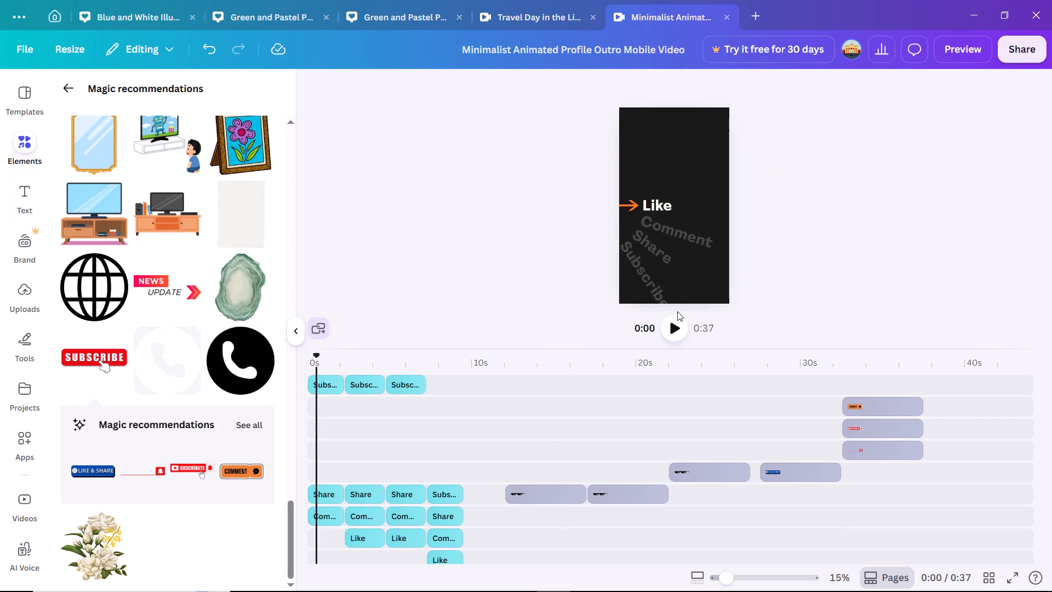
pyautogui.click(677, 311)
pyautogui.click(674, 328)
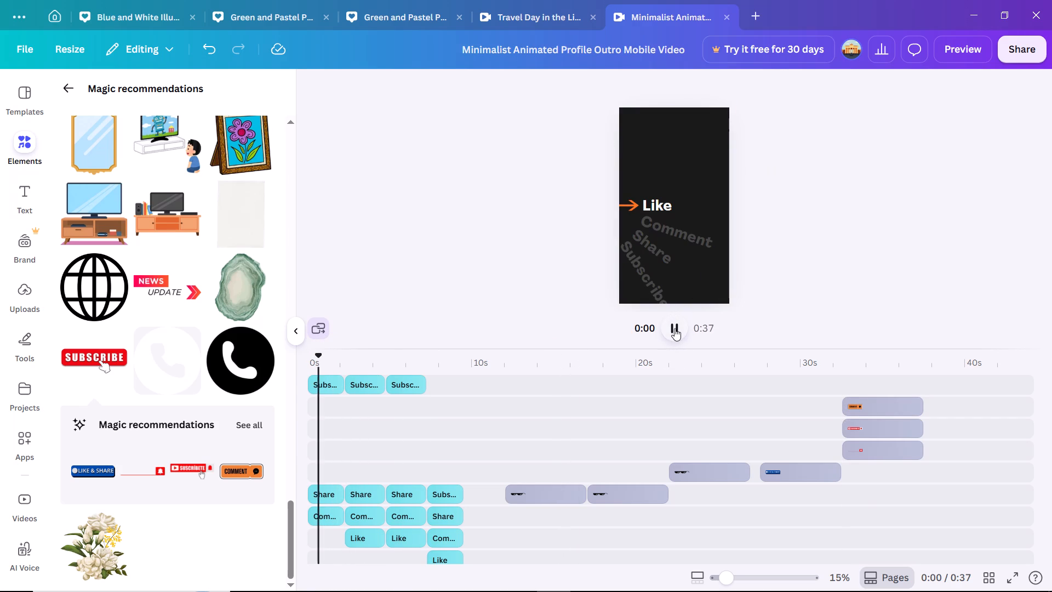